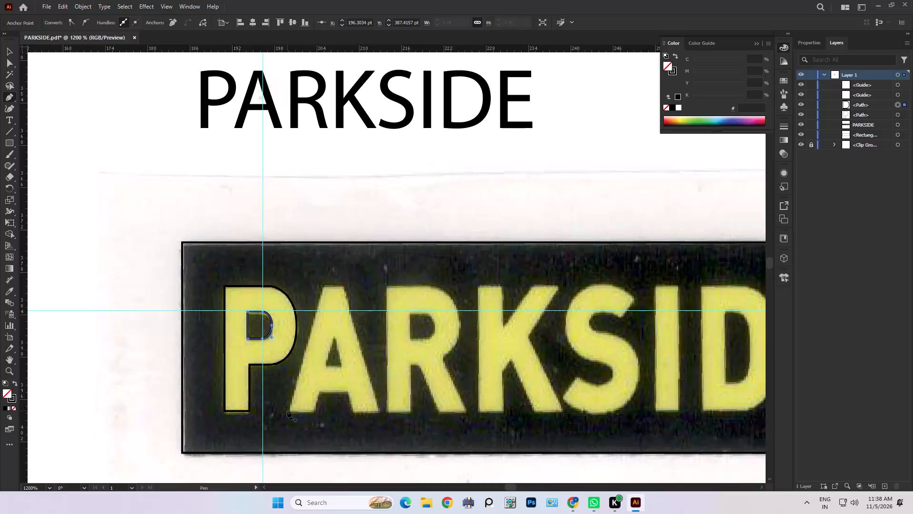
Trace the outer outline of the scanned letter A with the Pen tool as a closed straight-sided path.
left_click(289, 410)
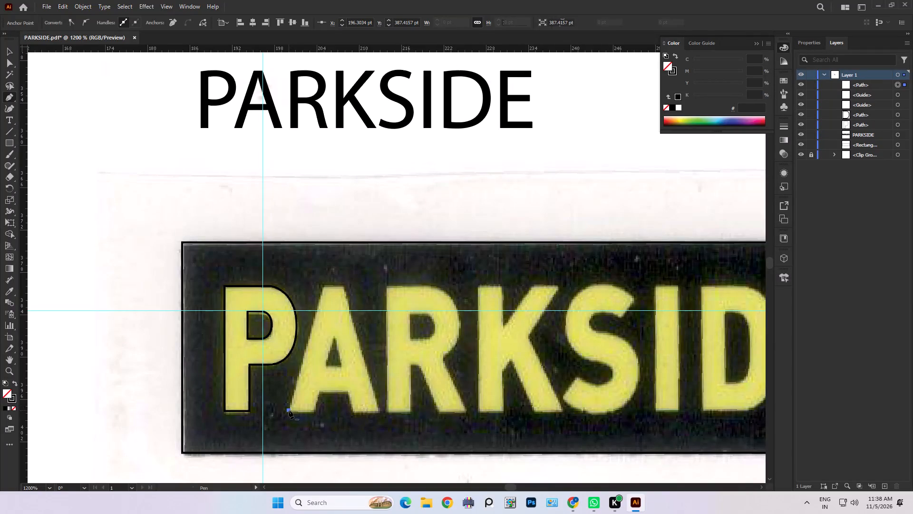
left_click(324, 287)
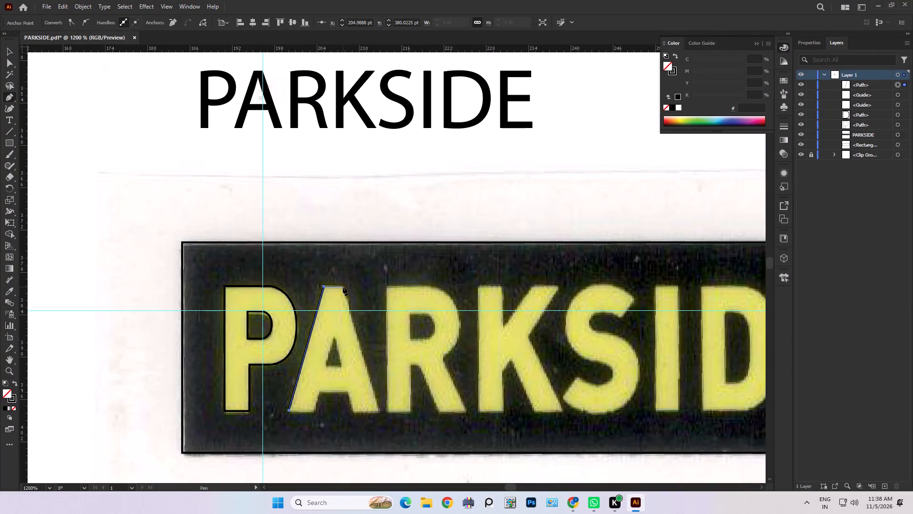
left_click(343, 287, "shift")
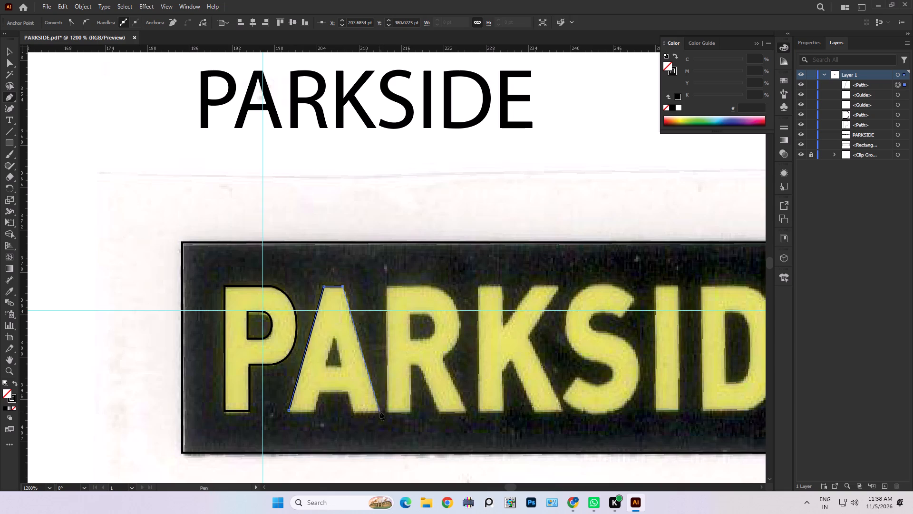
left_click(379, 411)
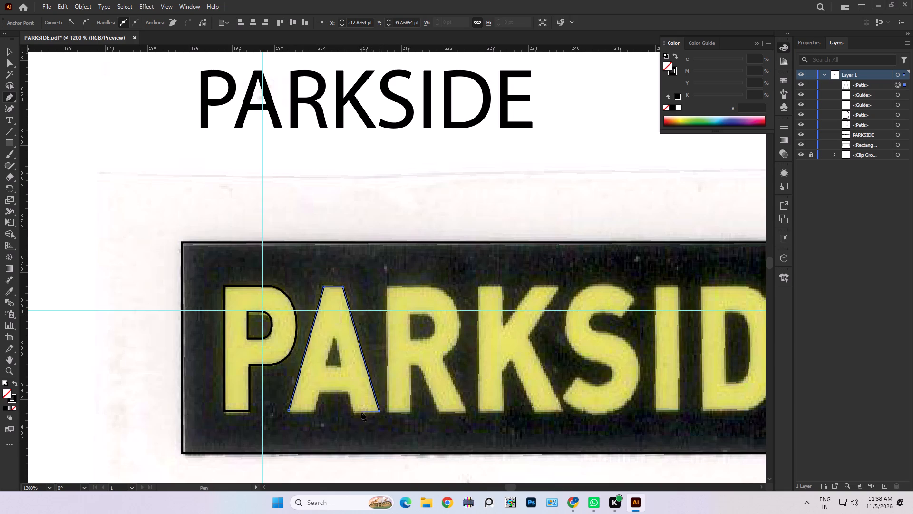
left_click(354, 413, "shift")
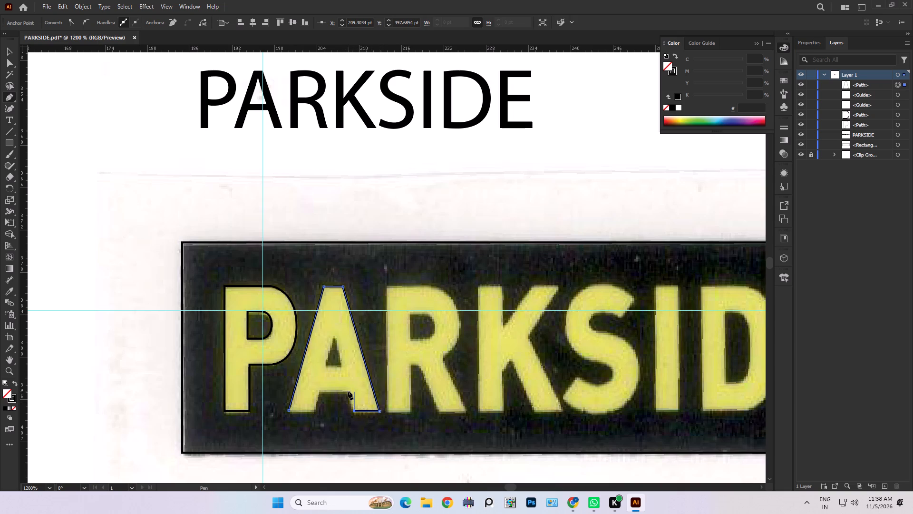
left_click(347, 391)
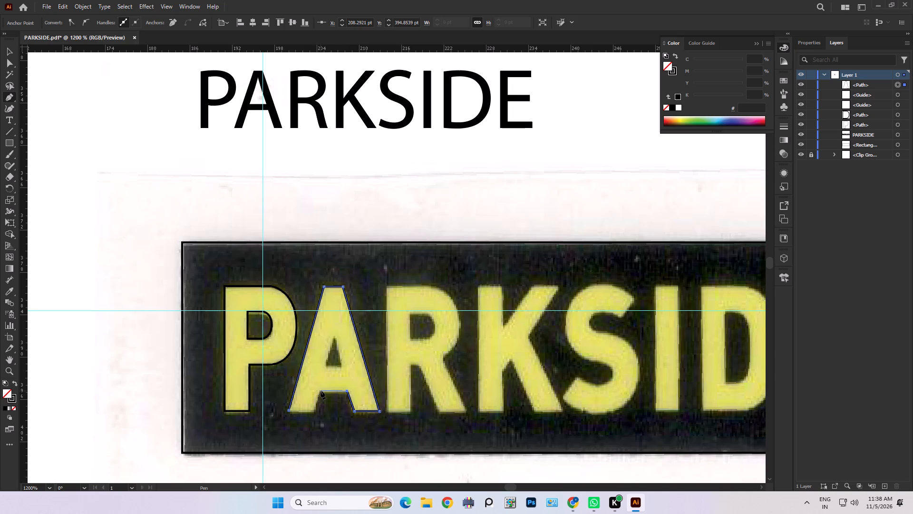
left_click(320, 390, "shift")
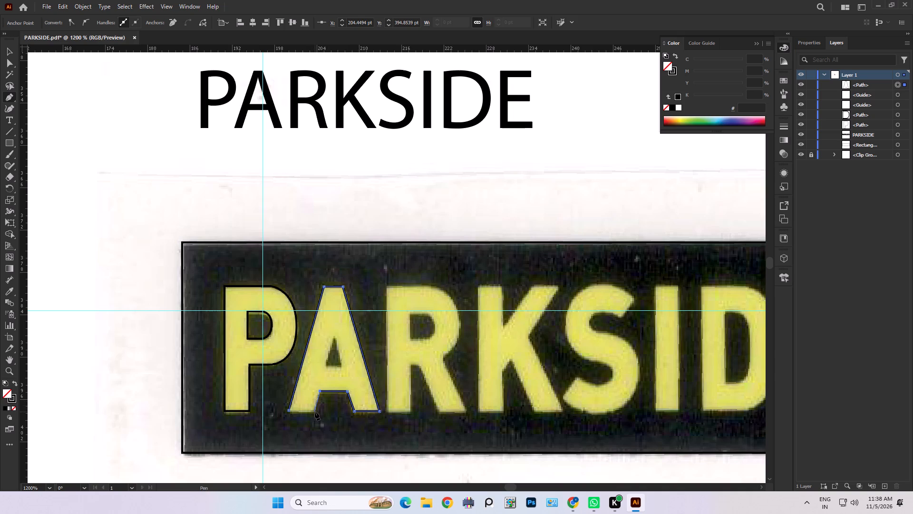
left_click(315, 412)
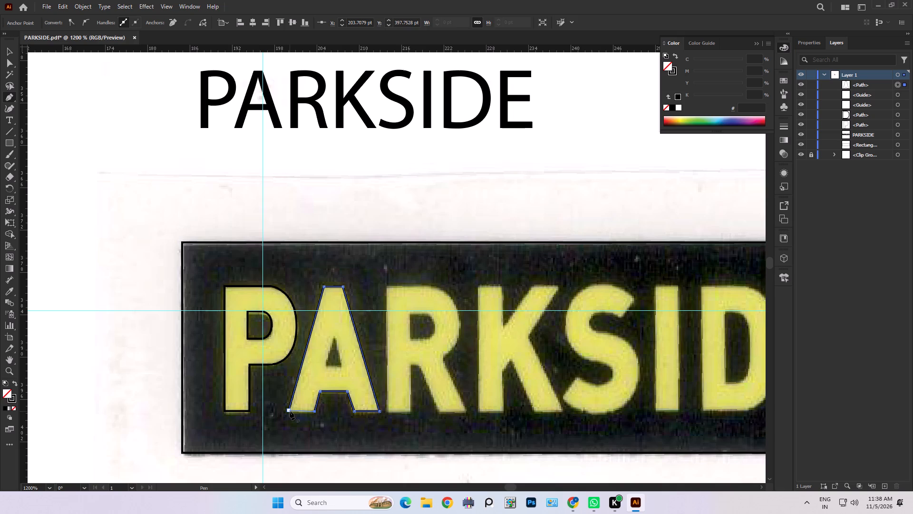
left_click(290, 411)
Place a horizontal guide along the baseline of the letters at the foot of the A, at Y about 397.69 pt.
left_click_drag(341, 49, 361, 348)
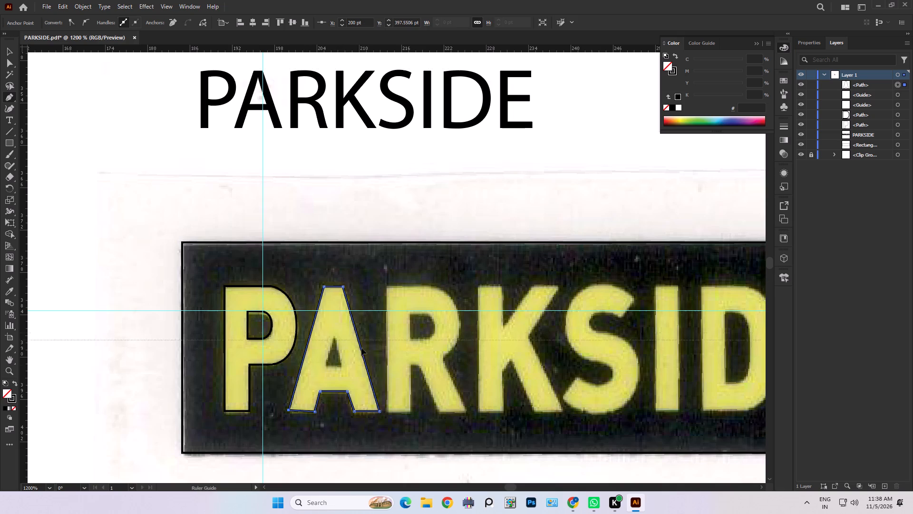
left_click_drag(361, 348, 381, 412)
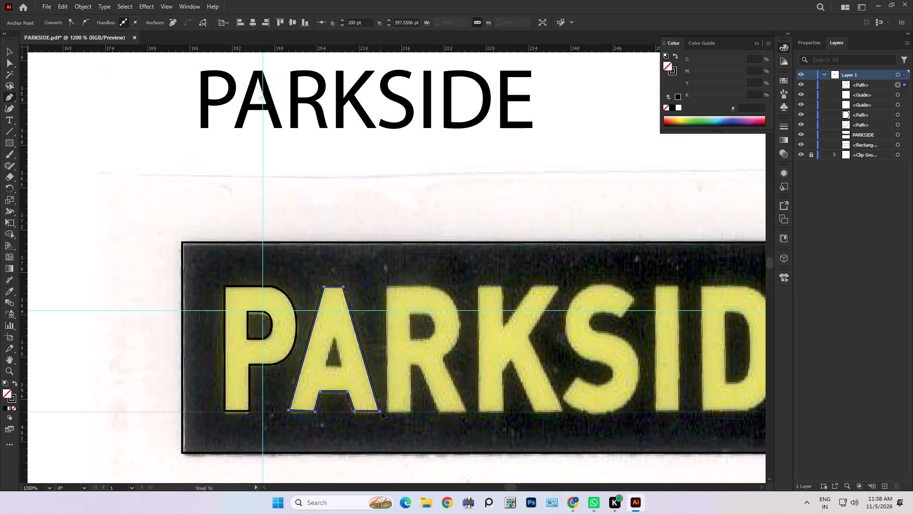
left_click_drag(381, 412, 380, 411)
Move the two bottom anchor points of the A's left leg onto the baseline guide.
scroll(304, 407, "up", 3, "alt")
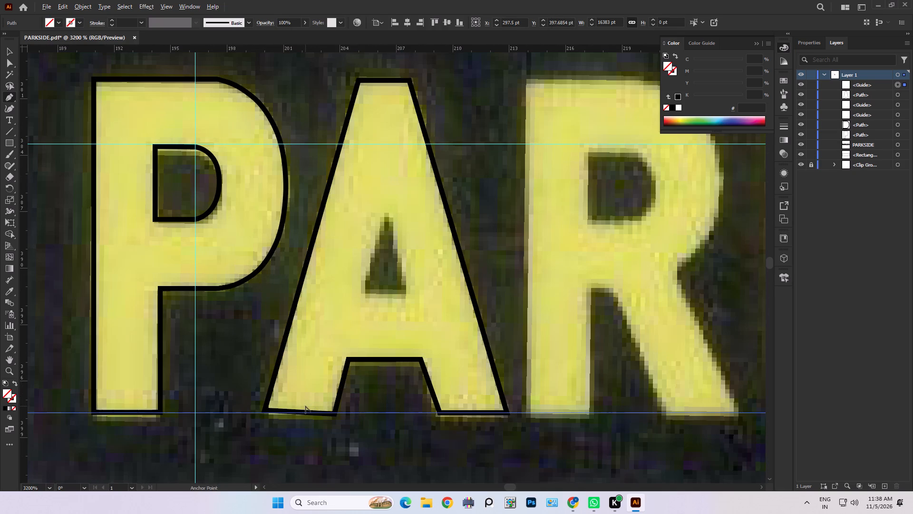
key("a")
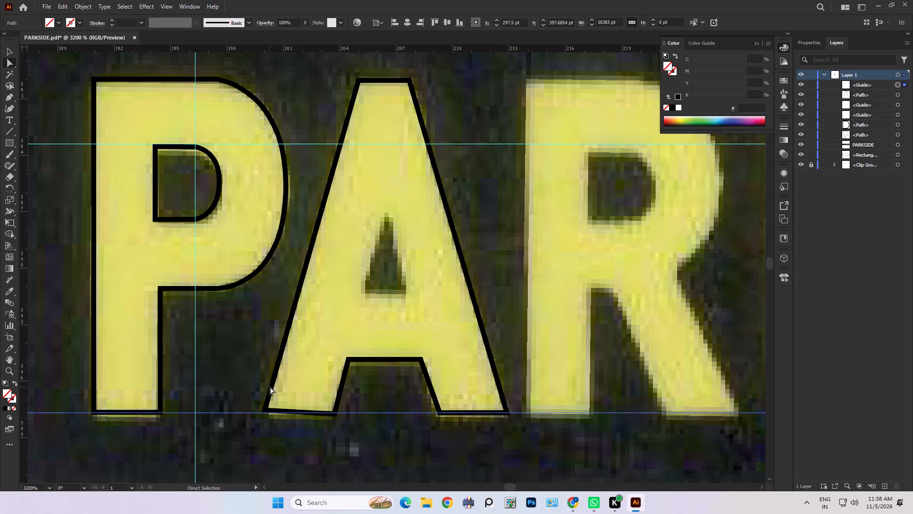
left_click(271, 388)
left_click(264, 411)
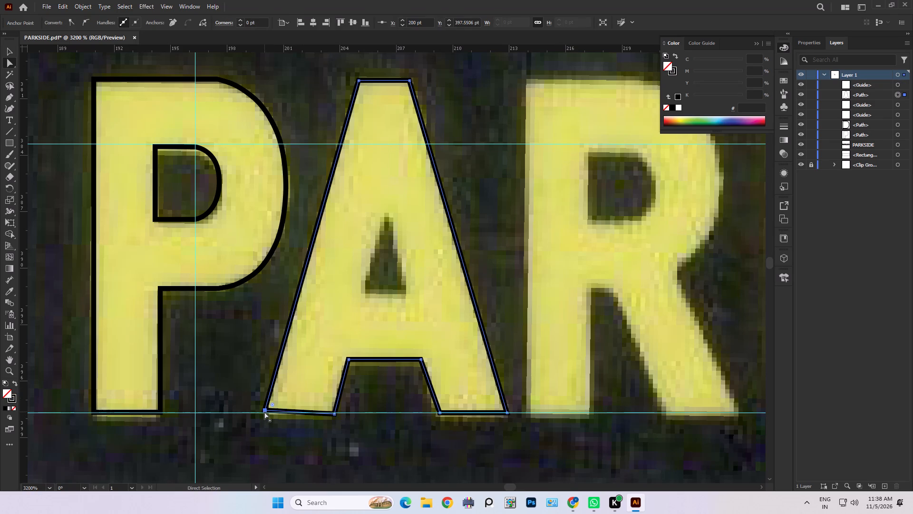
scroll(264, 411, "up", 2, "alt")
left_click_drag(296, 410, 295, 415)
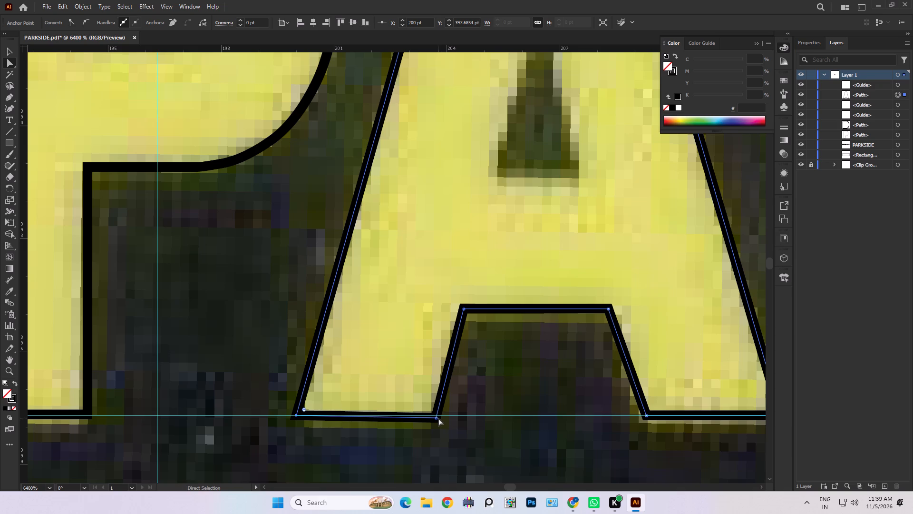
left_click(437, 418)
left_click(435, 418)
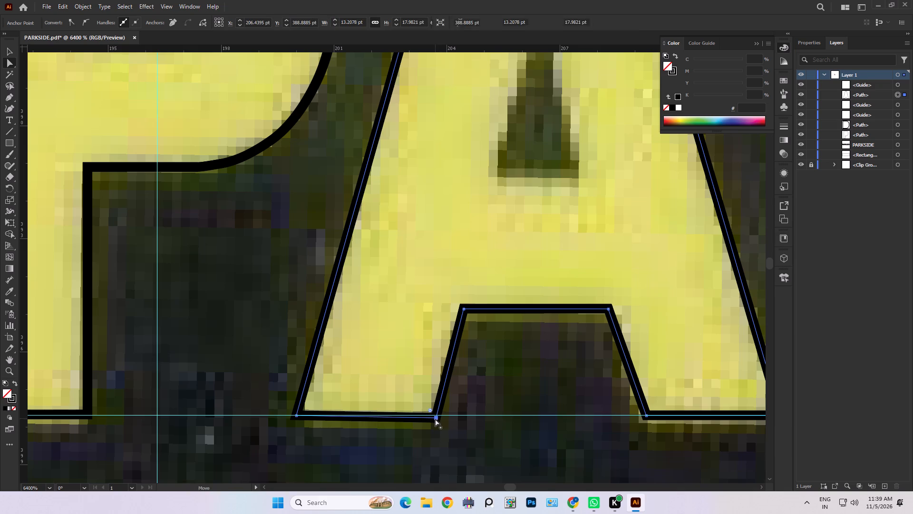
left_click(437, 419, "shift")
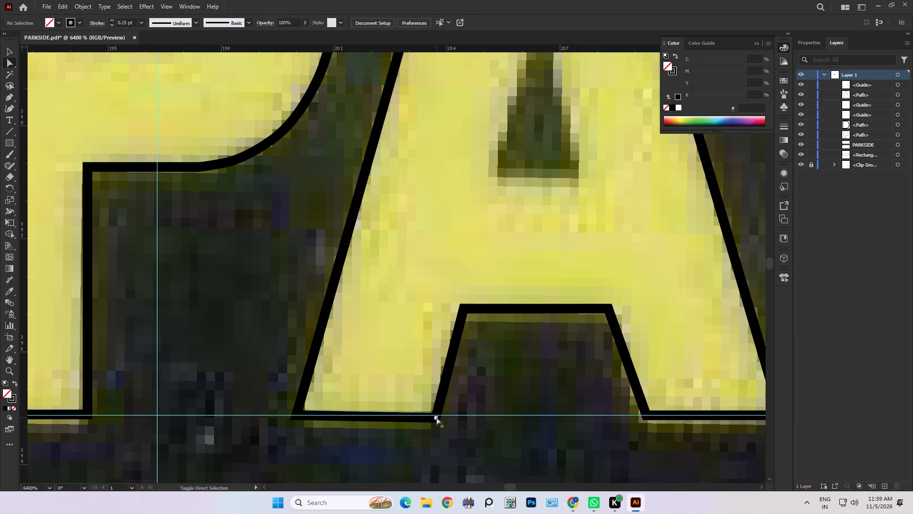
left_click(437, 419)
left_click(437, 419)
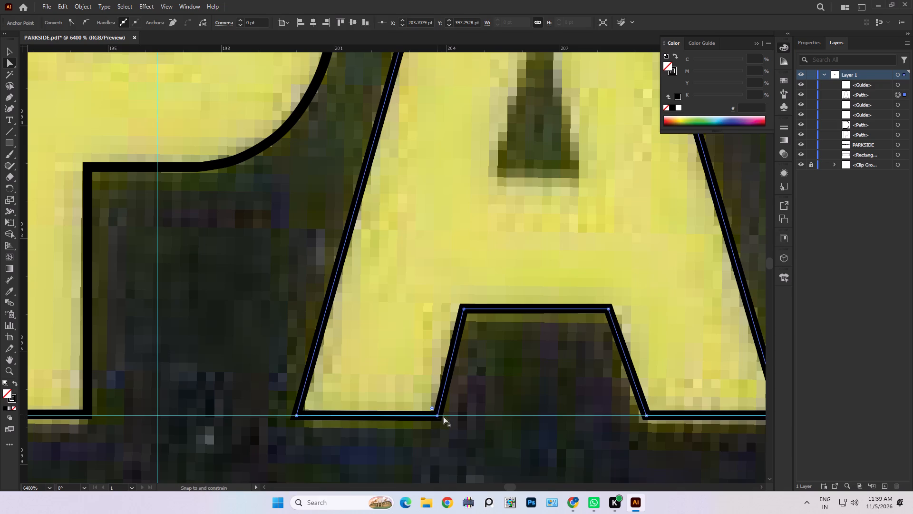
Place a horizontal guide along the bottom edge of the A's triangular counter, at Y about 391.33 pt.
scroll(440, 373, "down", 4, "alt")
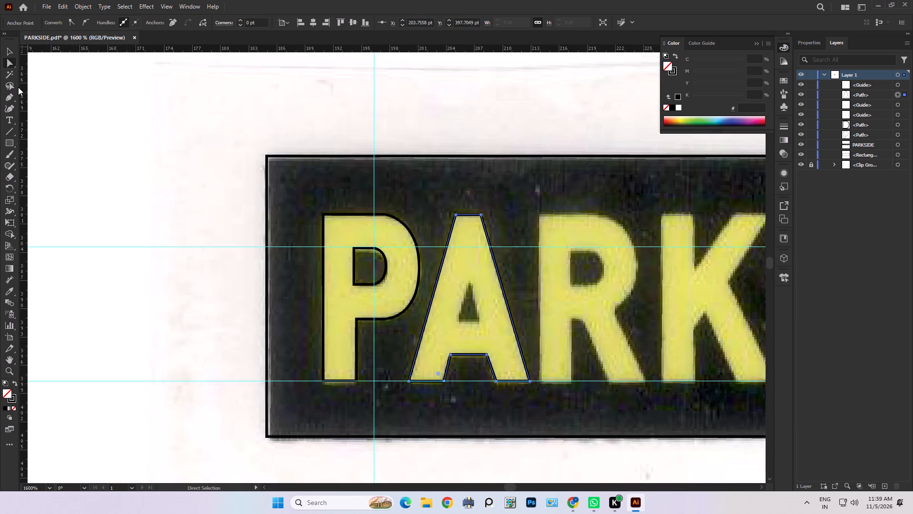
left_click_drag(391, 46, 457, 268)
left_click_drag(457, 268, 462, 322)
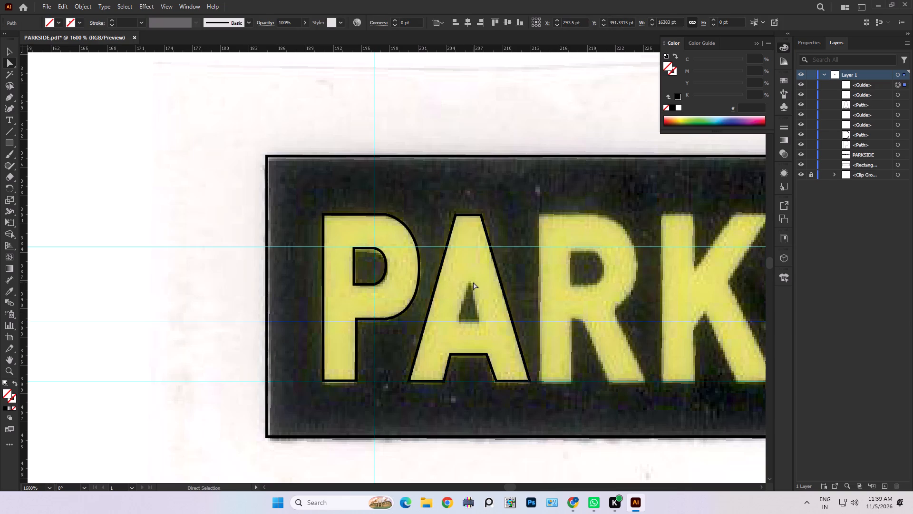
Trace the A's inner triangular counter with the Pen tool as a closed three-point path.
key("p")
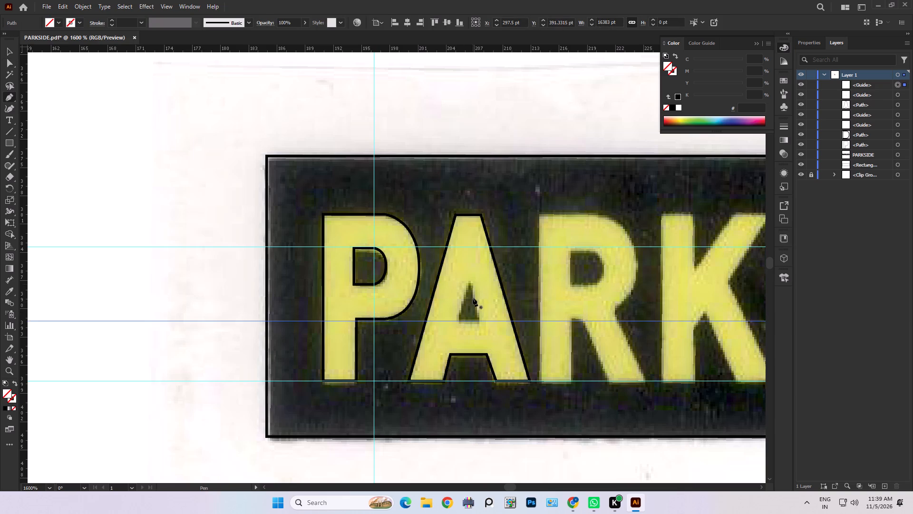
scroll(467, 292, "up", 4, "alt")
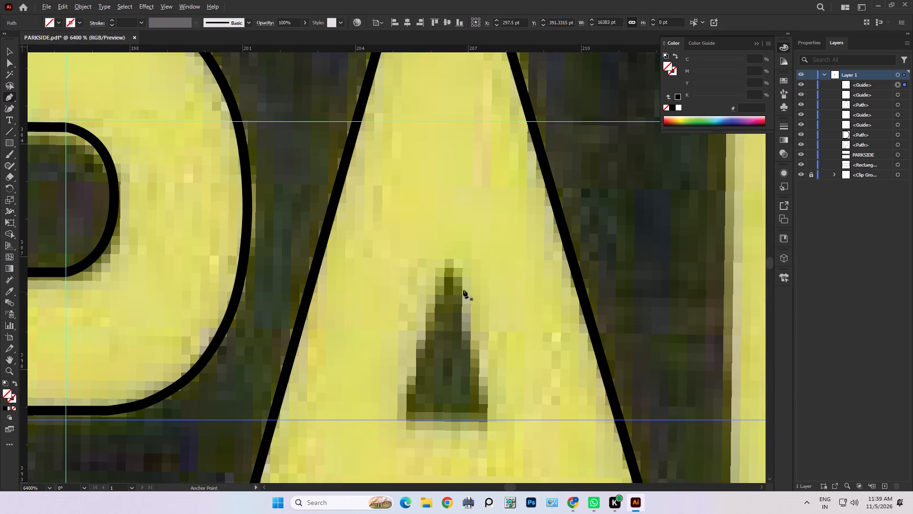
left_click(446, 259)
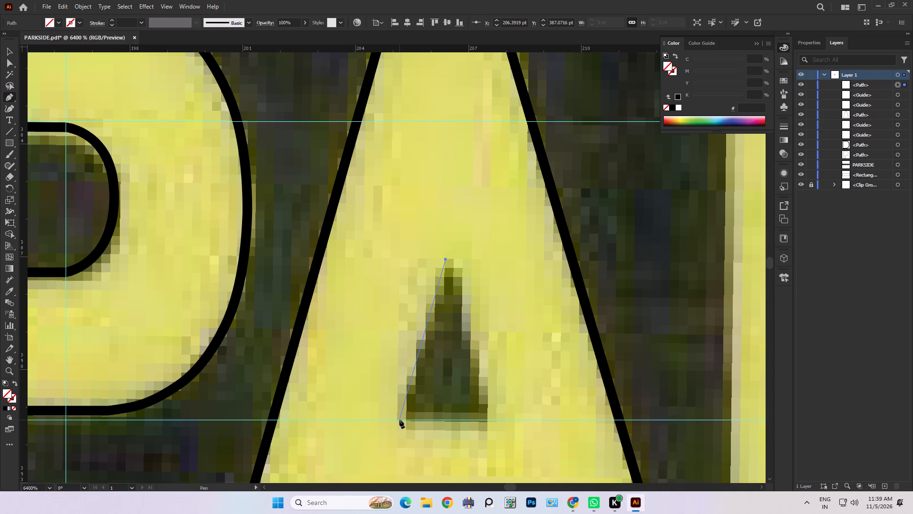
left_click(399, 420)
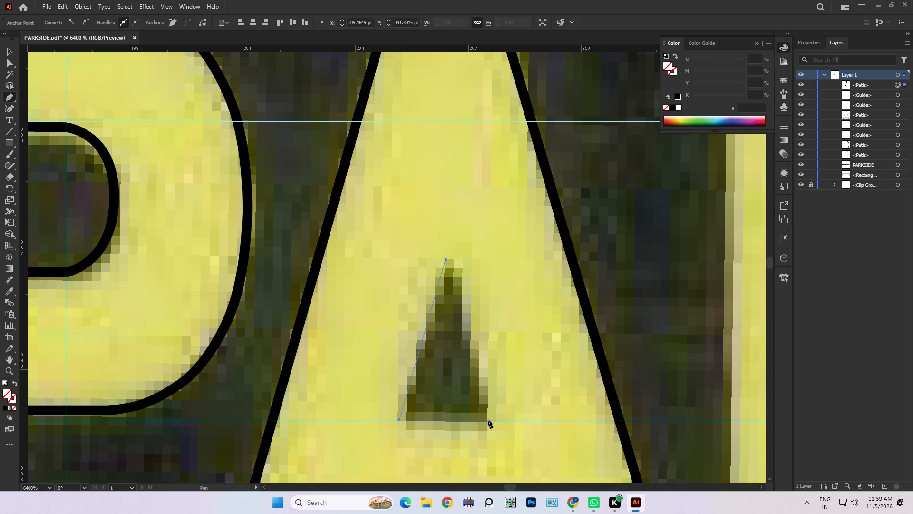
left_click(488, 419)
left_click(445, 258)
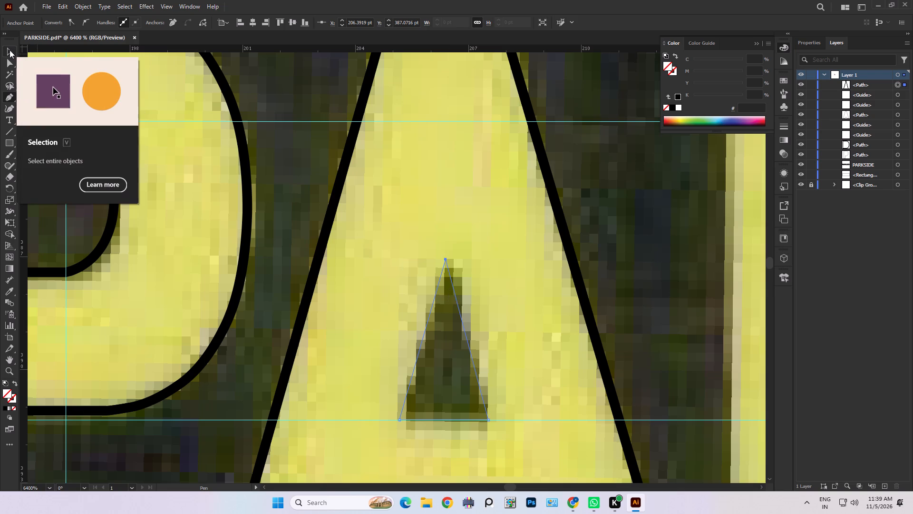
Give the A's counter triangle a solid black stroke with a weight of 0.25 pt.
left_click(12, 400)
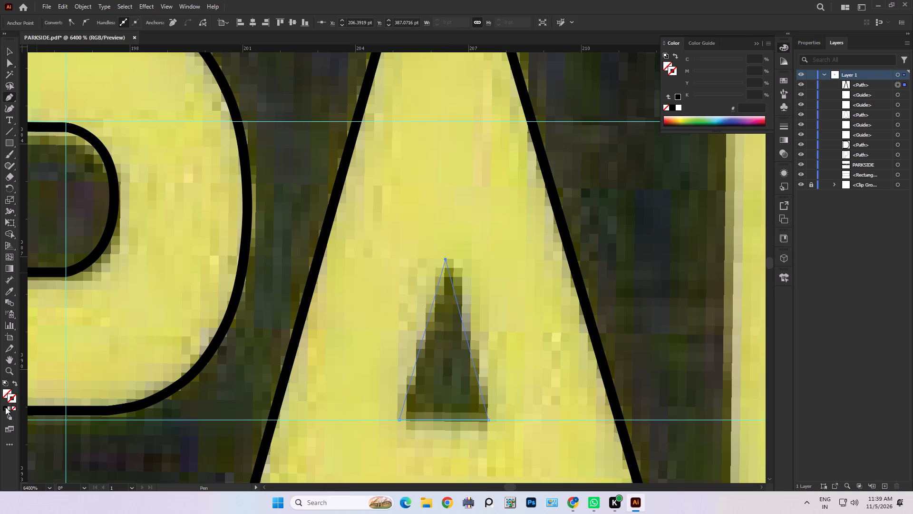
left_click(5, 407)
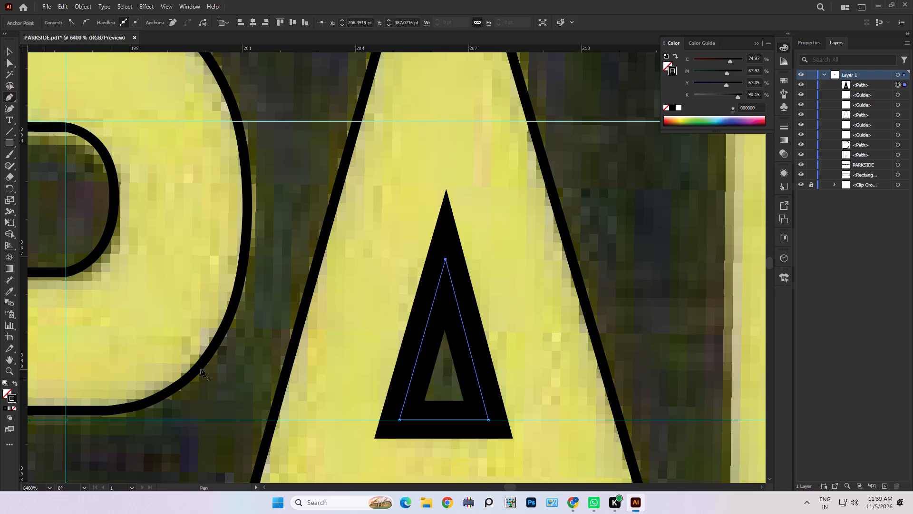
scroll(362, 353, "down", 5, "alt")
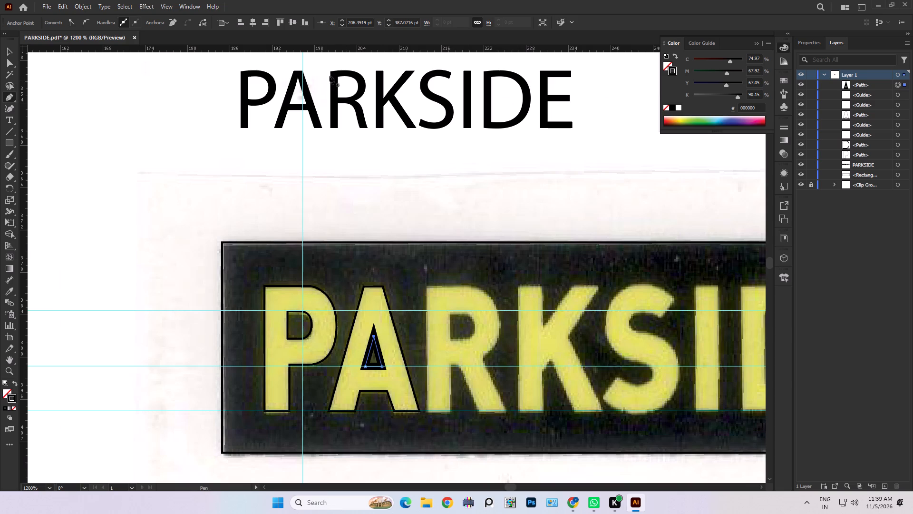
left_click(808, 45)
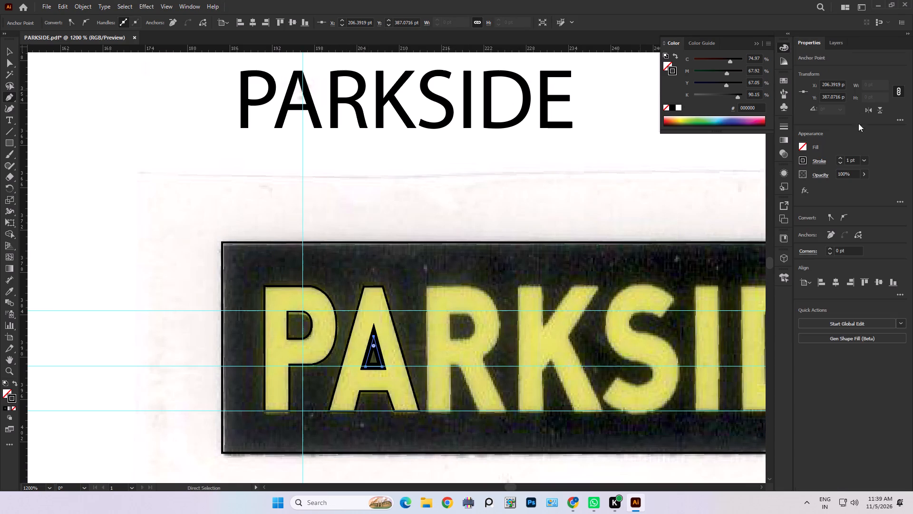
left_click(863, 161)
left_click(872, 169)
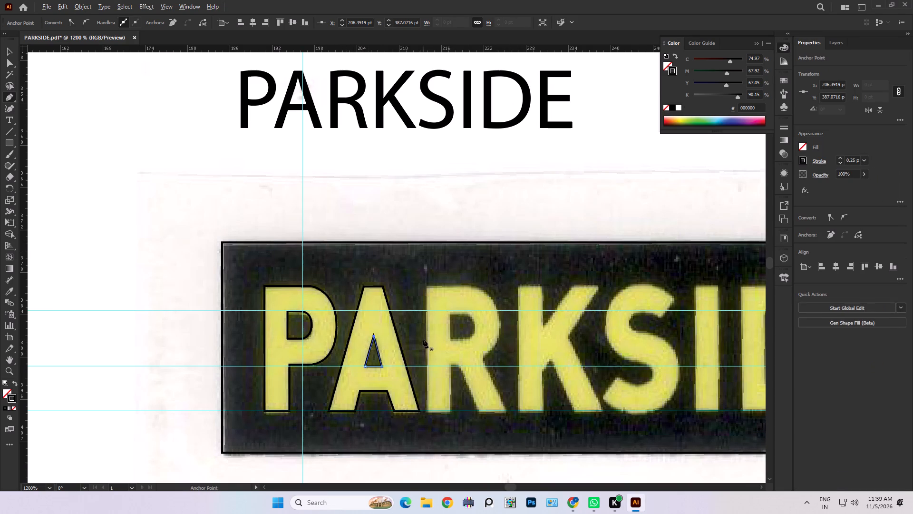
Start the R's outline with the Pen tool: stem's outer edge up from the baseline guide, top edge, and the bowl's upper curve.
scroll(451, 379, "up", 3, "alt")
middle_click_drag(419, 347, 311, 343)
scroll(280, 287, "down", 1, "alt")
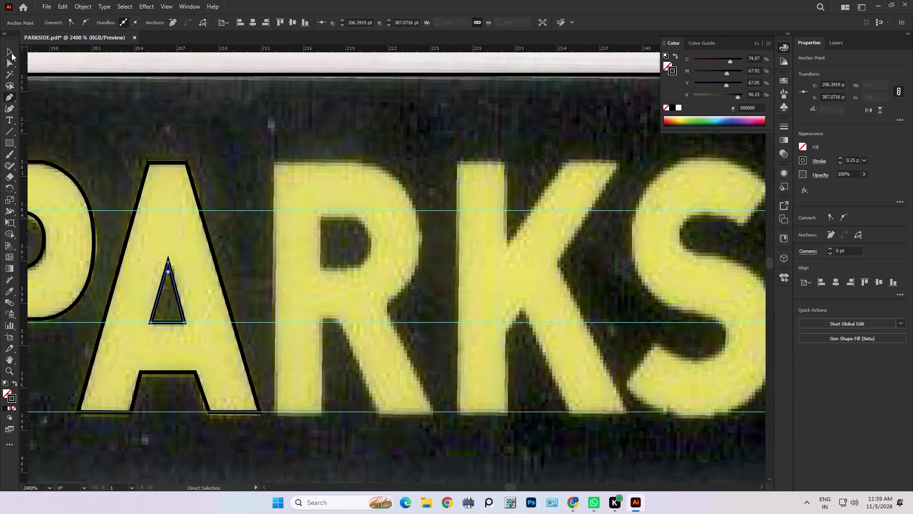
left_click(275, 412)
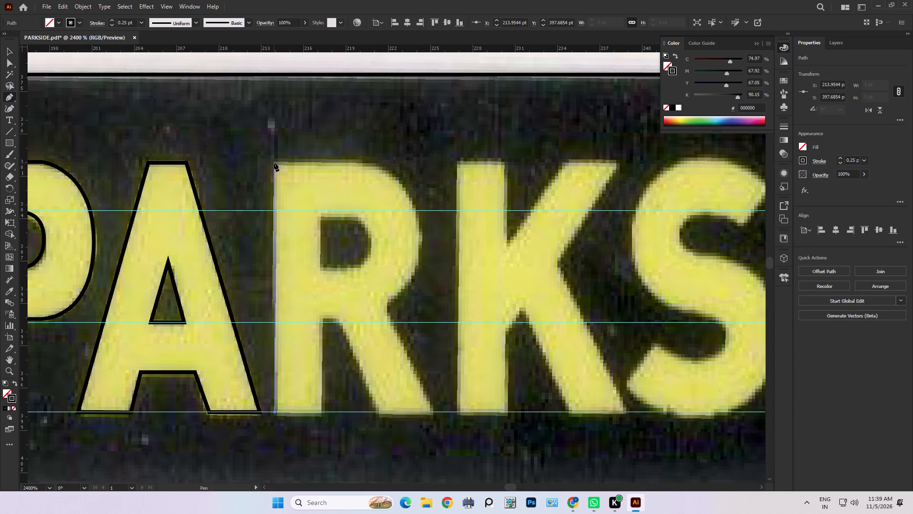
left_click(274, 163, "shift")
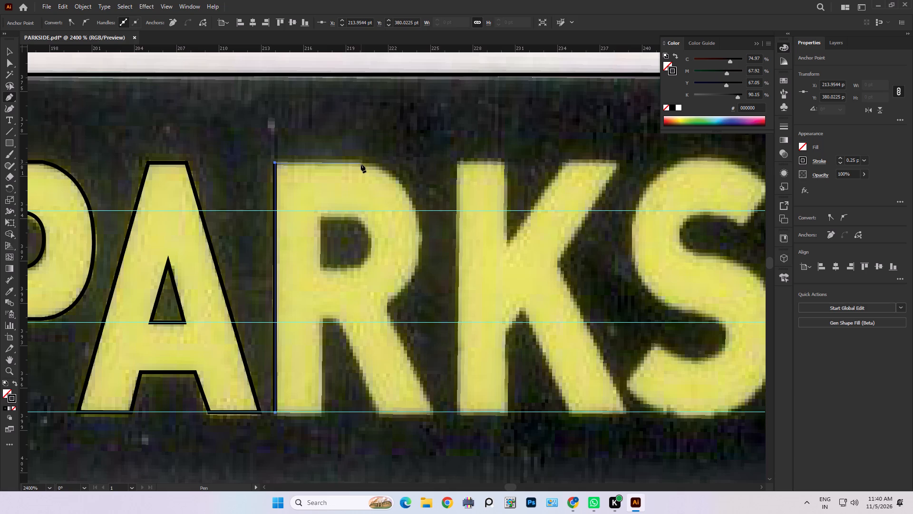
left_click(361, 164, "shift")
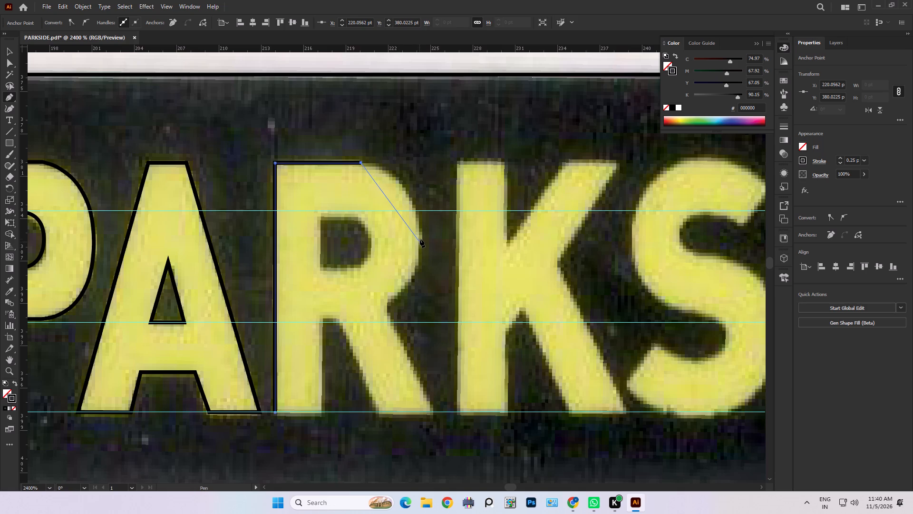
left_click_drag(420, 238, 404, 316)
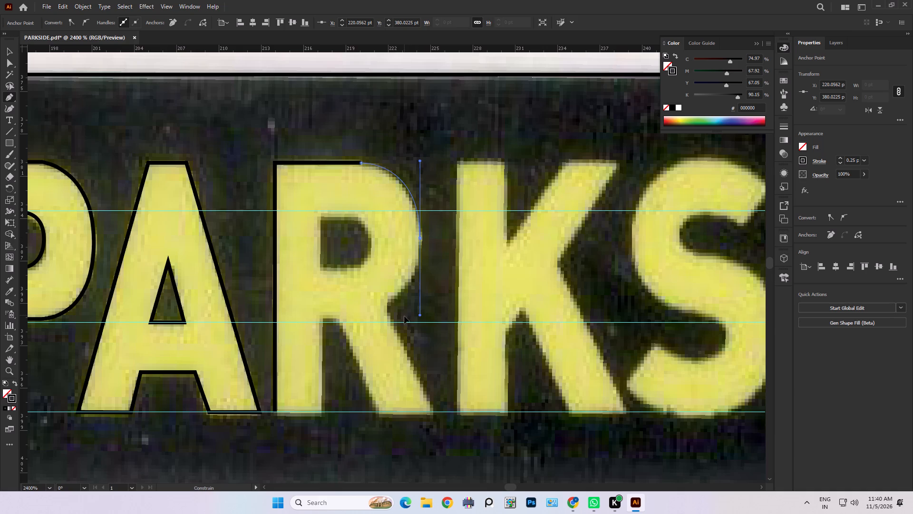
left_click_drag(404, 316, 418, 317)
left_click_drag(418, 317, 418, 312)
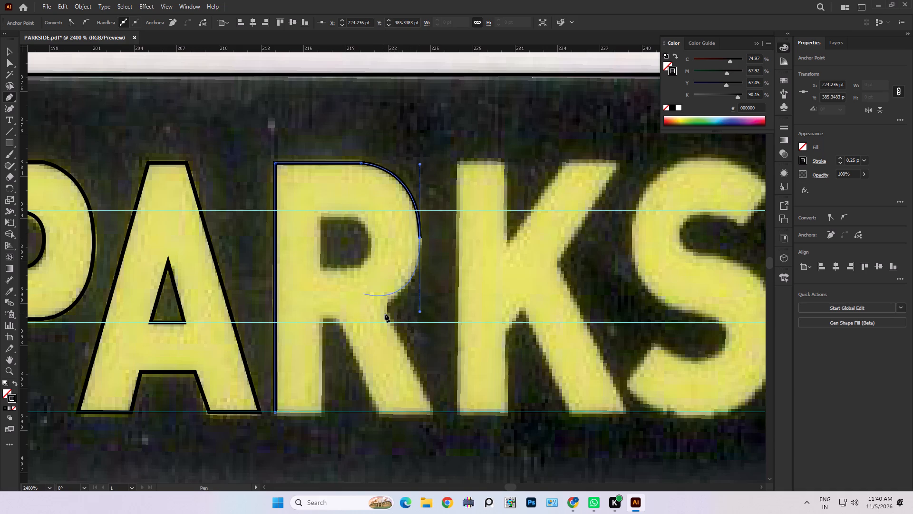
left_click(420, 237, "alt")
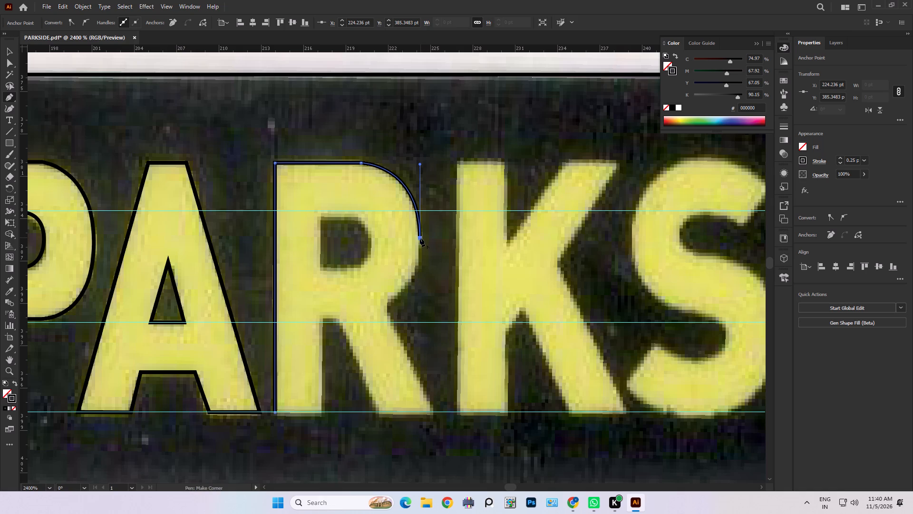
Trace the lower curve of the R's bowl into the notch above the leg, ending in a corner point at about X 221.81, Y 390.20 pt.
left_click_drag(387, 306, 327, 315, "shift")
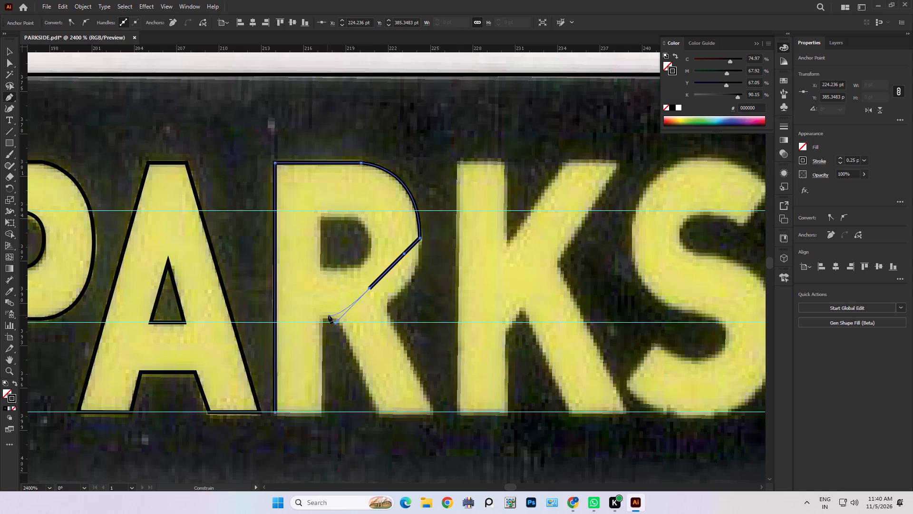
key("ctrl+z")
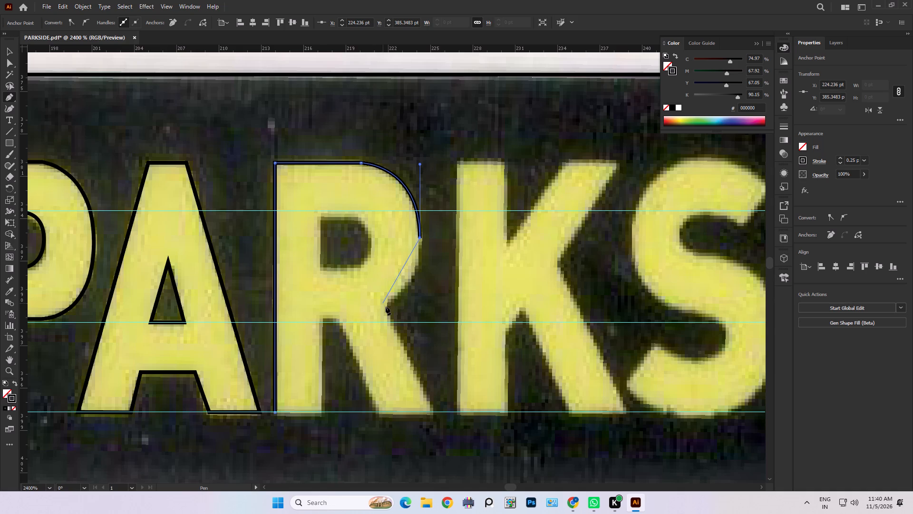
left_click_drag(386, 306, 352, 329)
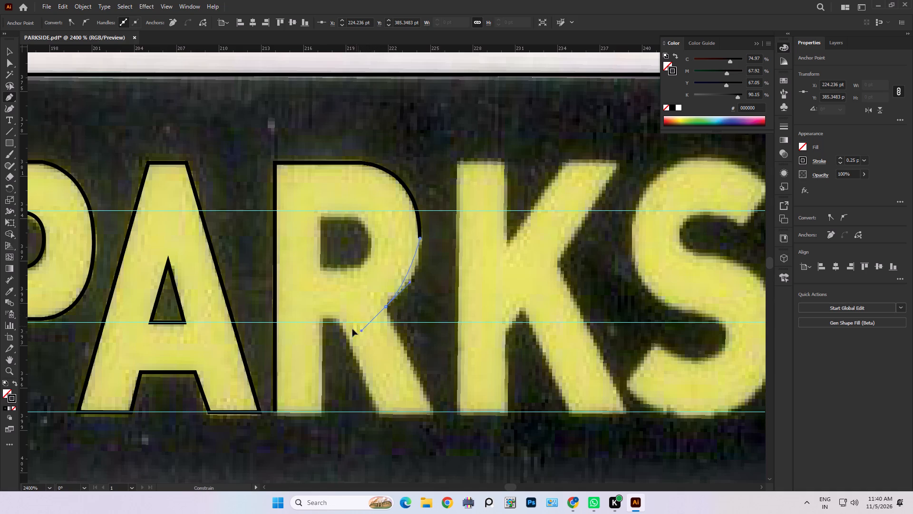
left_click_drag(352, 329, 326, 335)
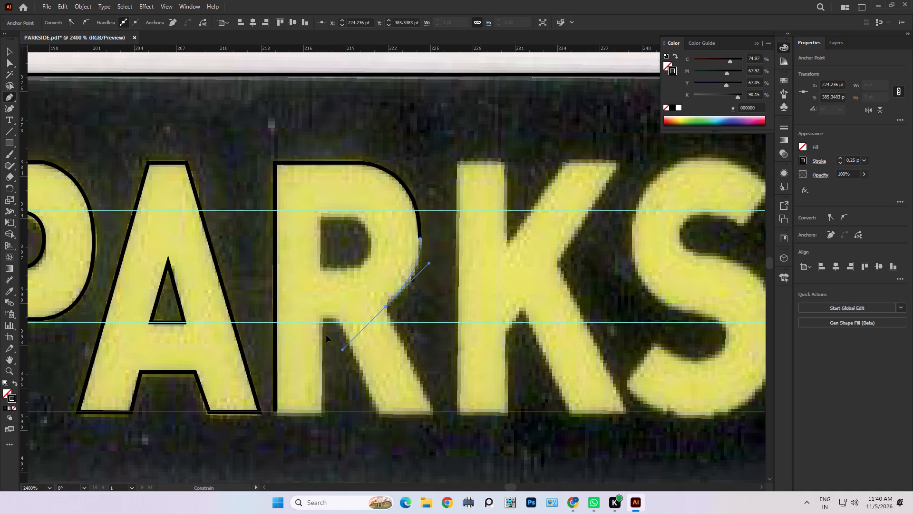
left_click_drag(326, 335, 338, 335)
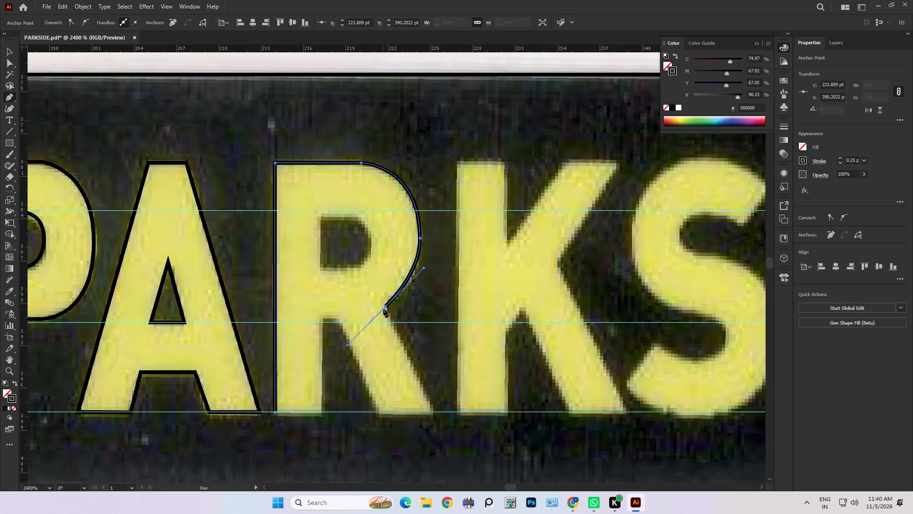
left_click(386, 308, "alt")
Trace the R's diagonal leg and inner stem edge with straight segments, feet on the baseline guide, and close the path at its starting point.
middle_click_drag(369, 303, 369, 302)
middle_click_drag(369, 302, 324, 157)
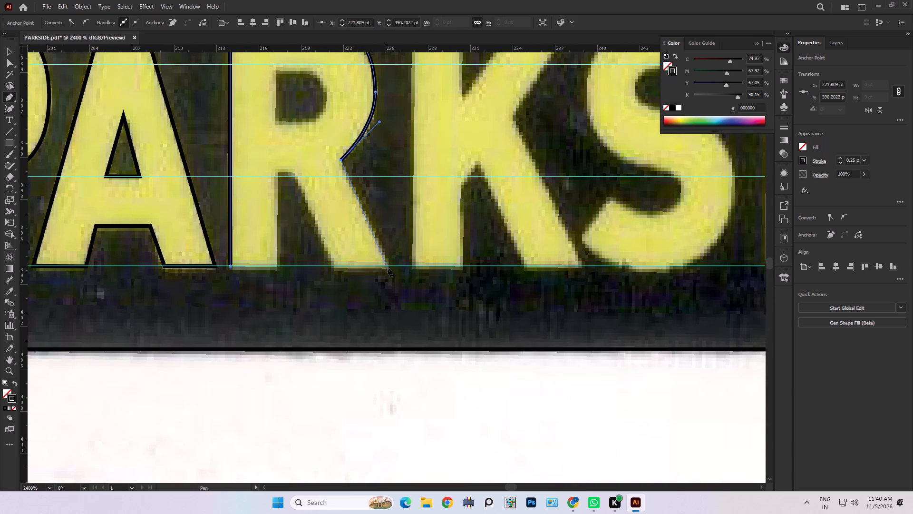
left_click(388, 266)
scroll(370, 273, "up", 3)
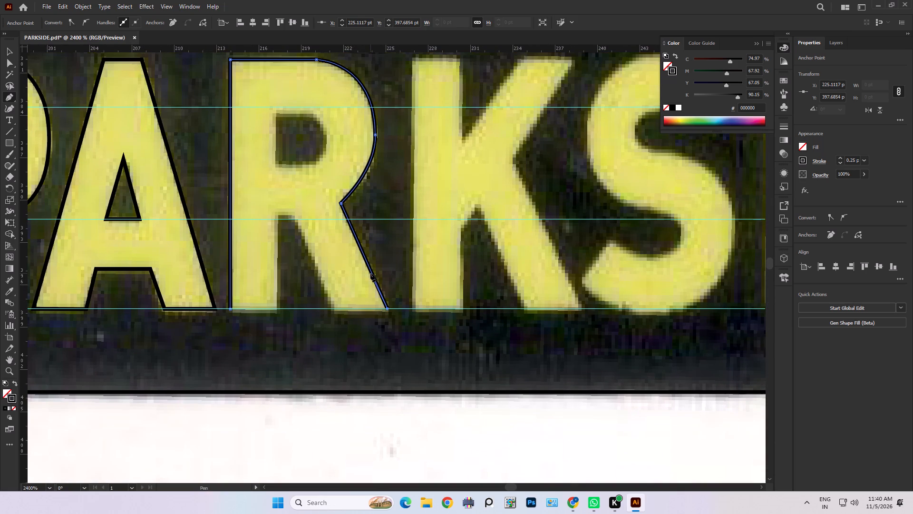
left_click(333, 309, "shift")
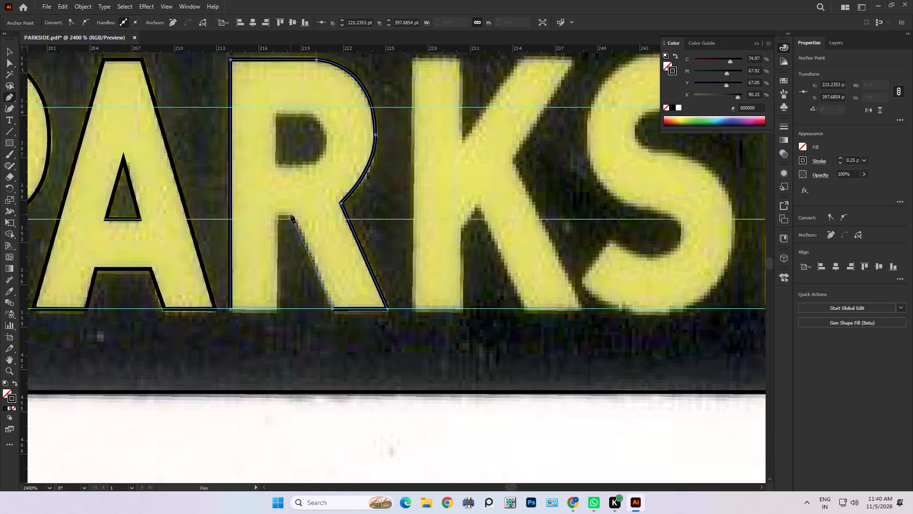
left_click(291, 215)
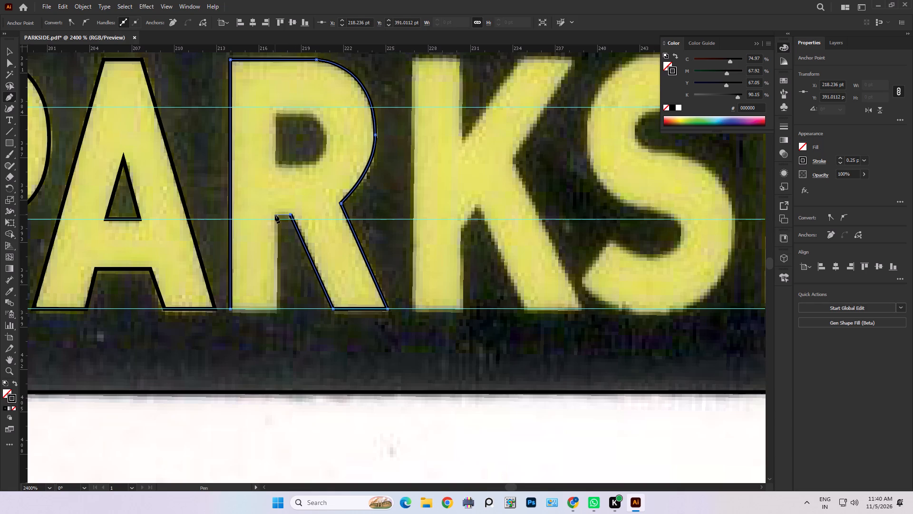
left_click(276, 215, "shift")
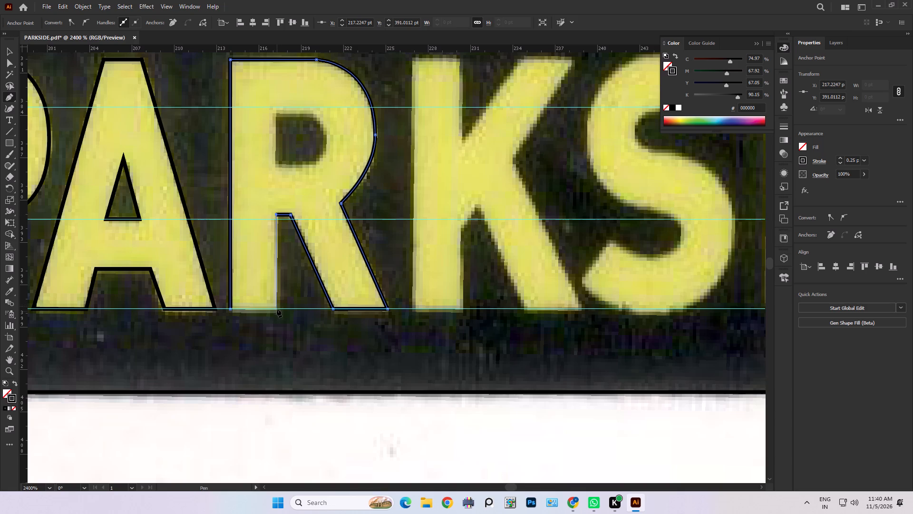
left_click(277, 308, "shift")
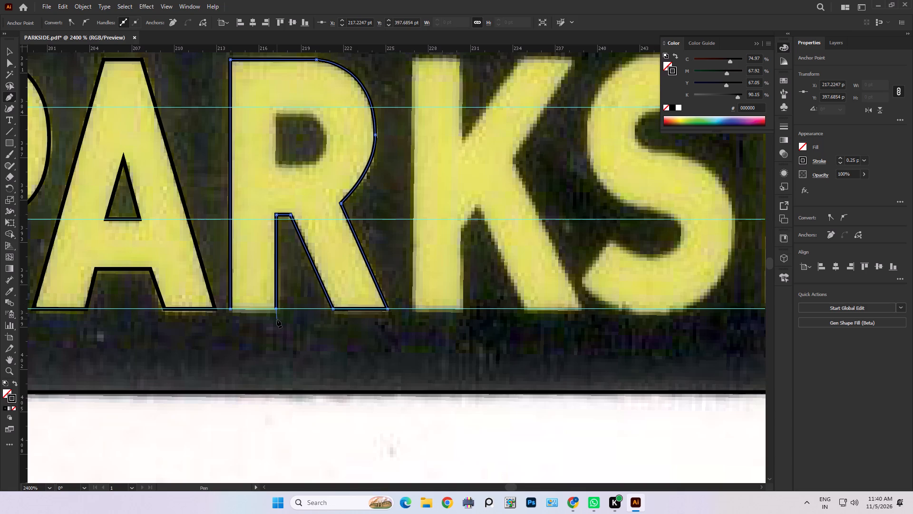
scroll(276, 308, "up", 2, "alt")
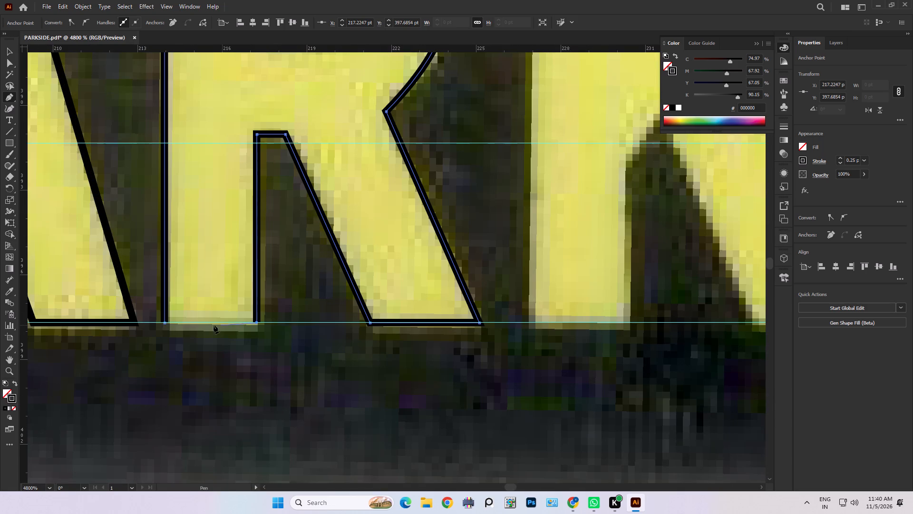
left_click(165, 324, "shift")
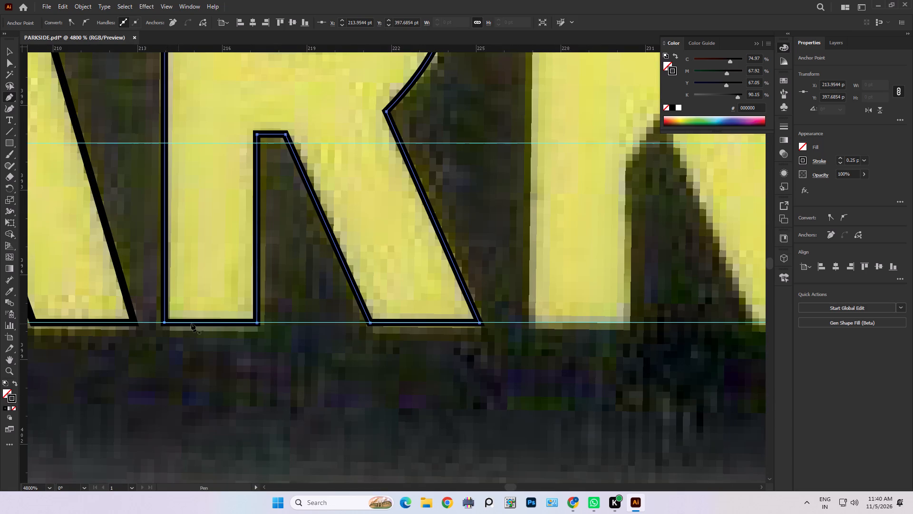
Copy the P's counter path horizontally onto the R's counter, centred at X about 218.97 pt.
middle_click_drag(320, 207, 327, 381)
middle_click_drag(313, 231, 323, 384)
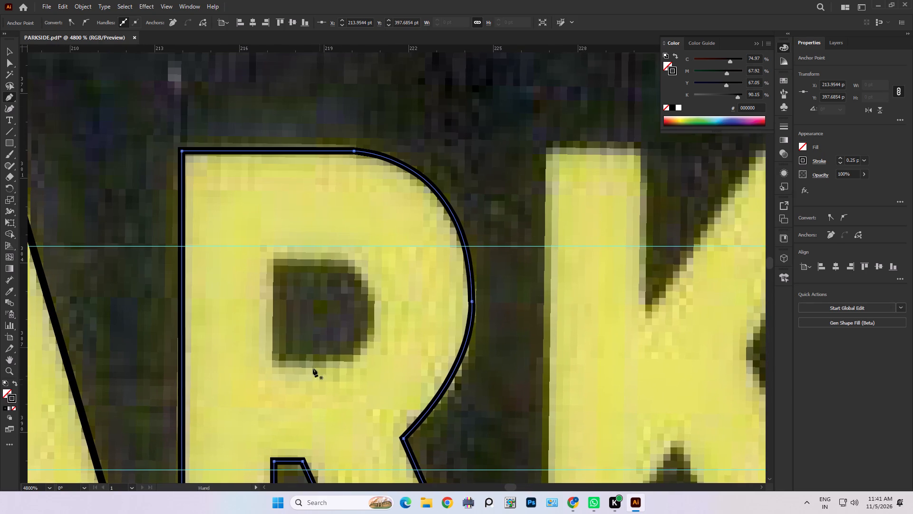
scroll(283, 260, "down", 4, "alt")
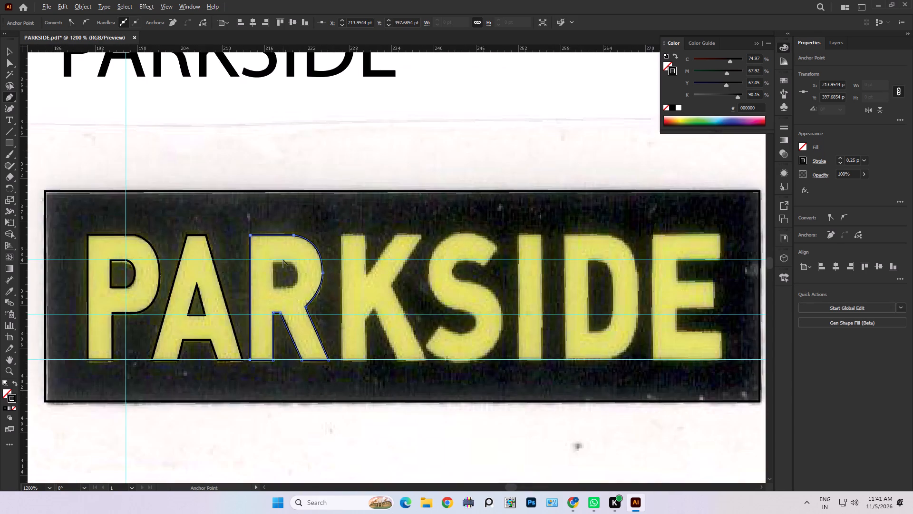
scroll(283, 260, "up", 2, "alt")
scroll(283, 260, "down", 1, "alt")
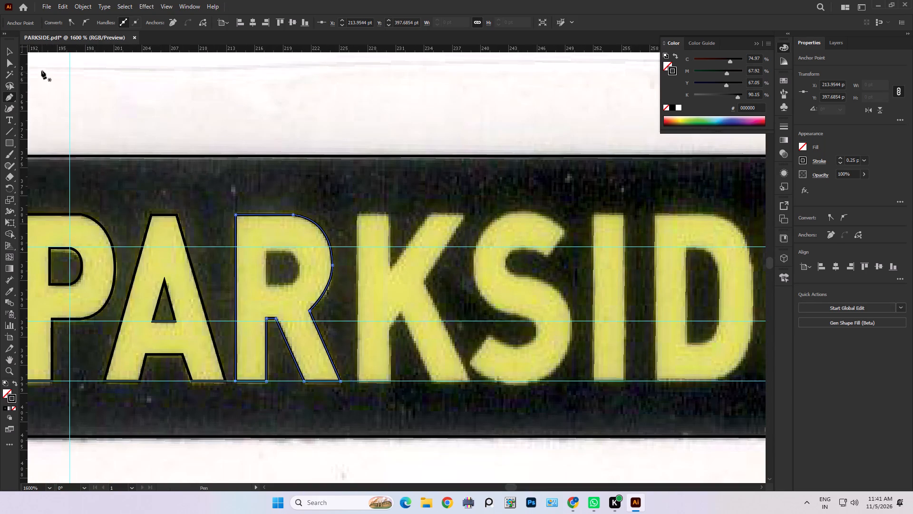
middle_click_drag(124, 166, 233, 162)
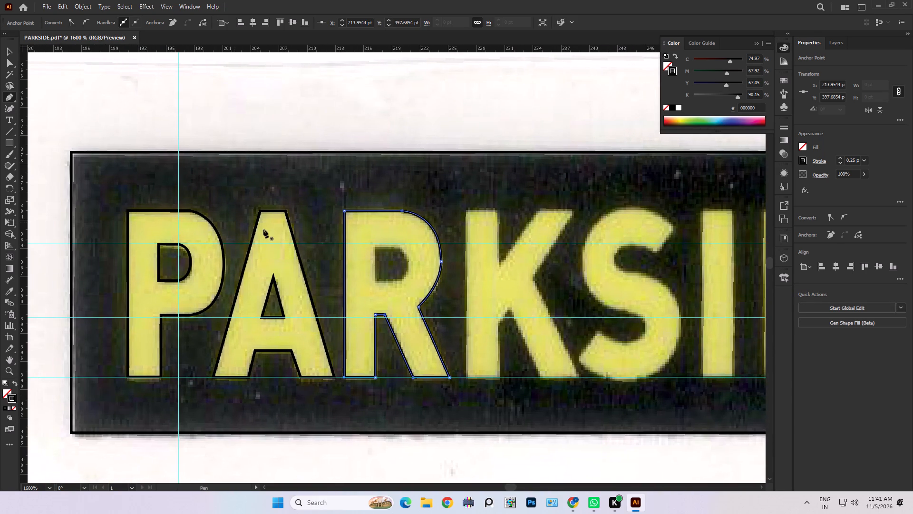
scroll(349, 240, "up", 1, "alt")
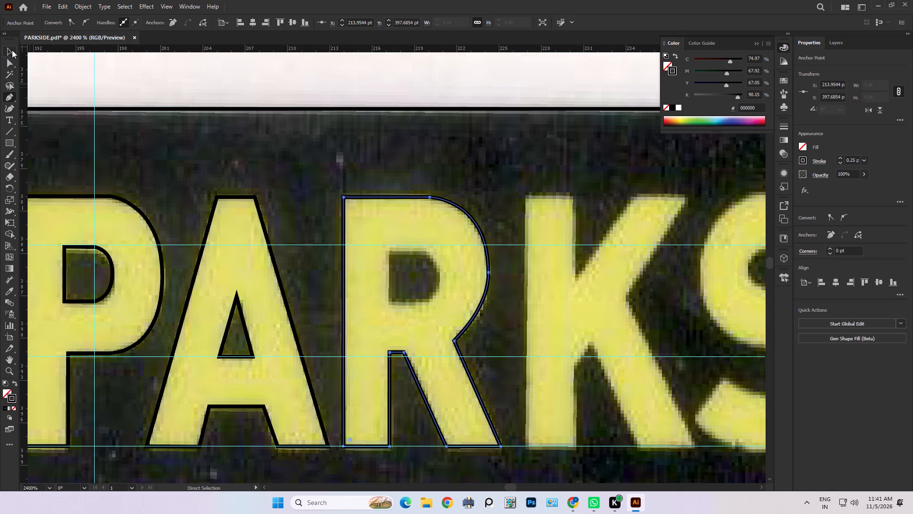
left_click(12, 50)
left_click(74, 246)
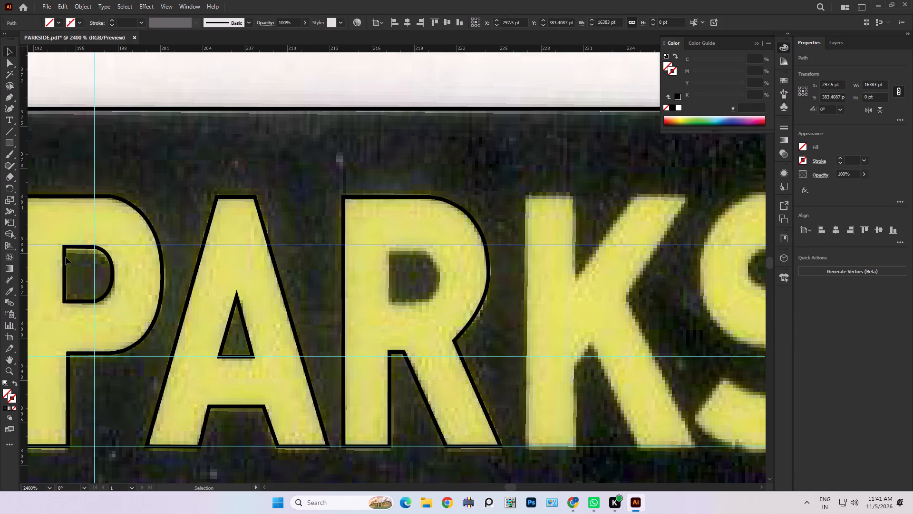
left_click(66, 257)
left_click(65, 257)
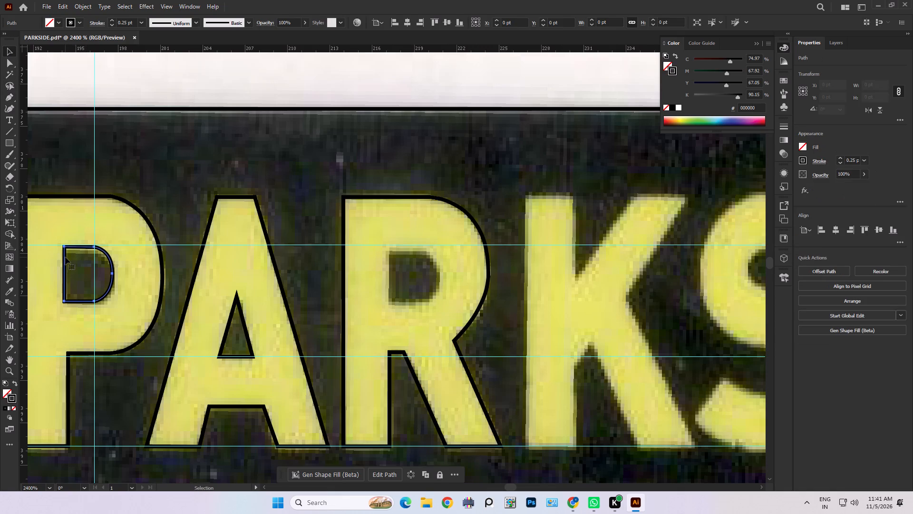
left_click_drag(65, 257, 396, 264, "alt")
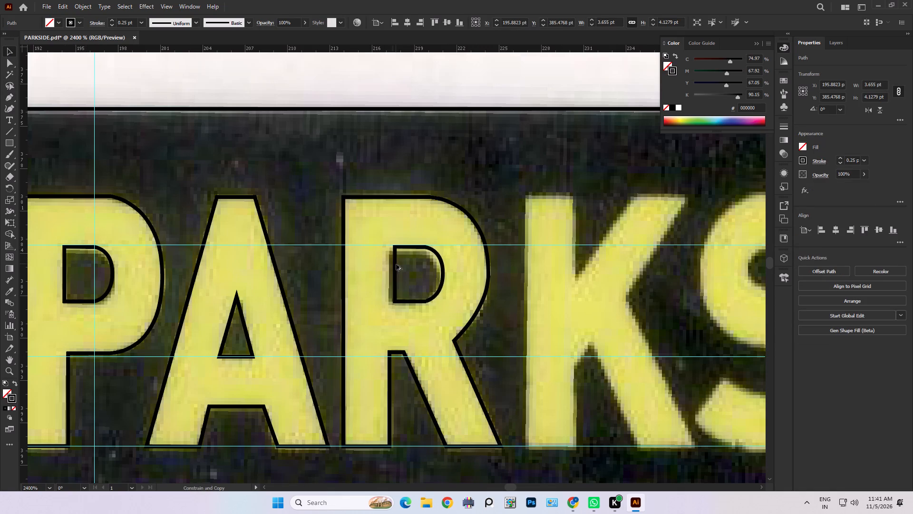
left_click_drag(396, 264, 391, 264, "alt")
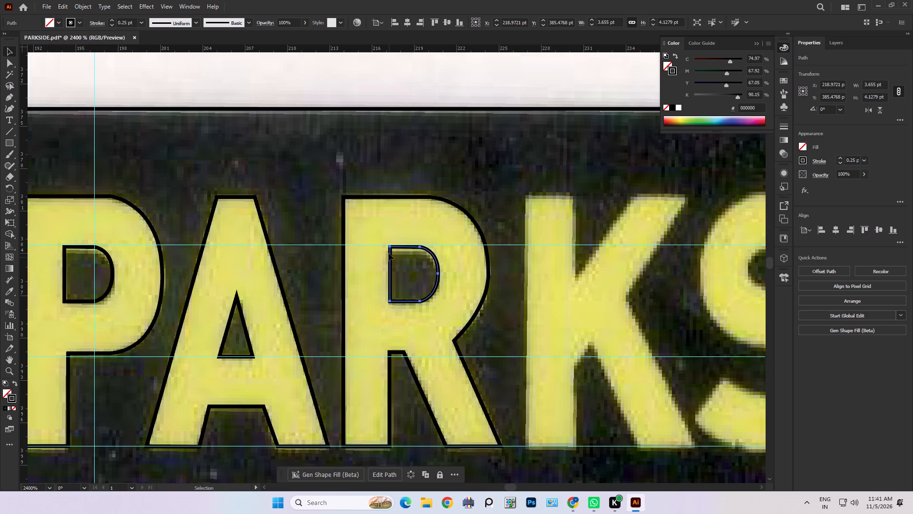
Start the K's outline with the Pen tool: stem's outer edge, foot on the baseline guide, lower inner edge, and notch apex at about X 231.46, Y 390.35 pt.
scroll(389, 253, "down", 2, "alt")
middle_click_drag(512, 287, 363, 280)
middle_click_drag(444, 280, 376, 279)
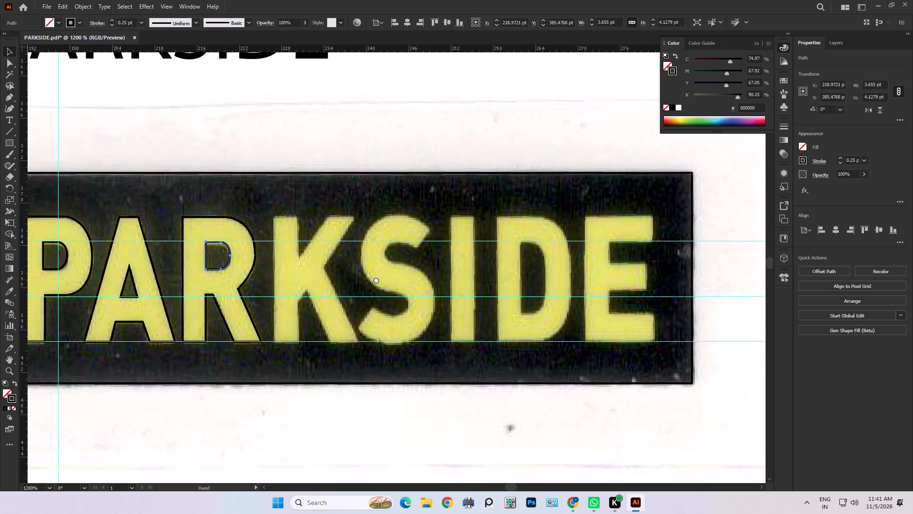
middle_click_drag(376, 279, 369, 281)
key("p")
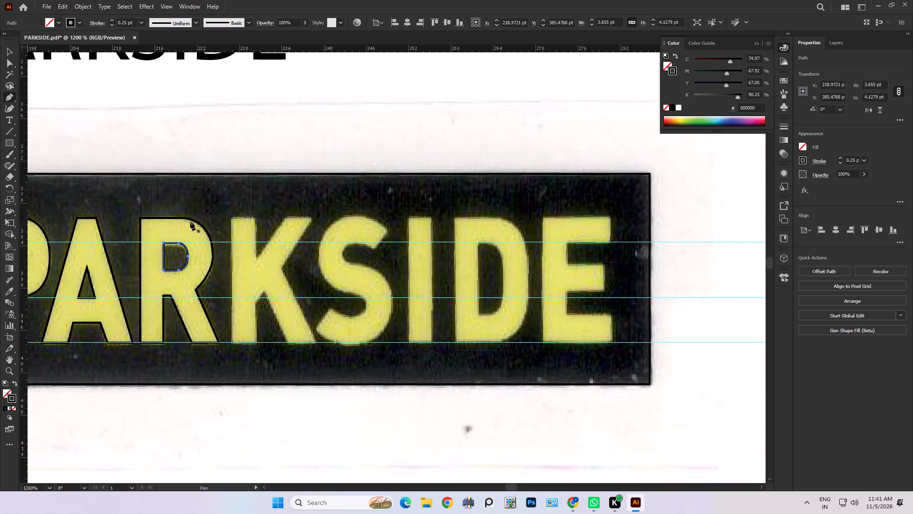
left_click(232, 217)
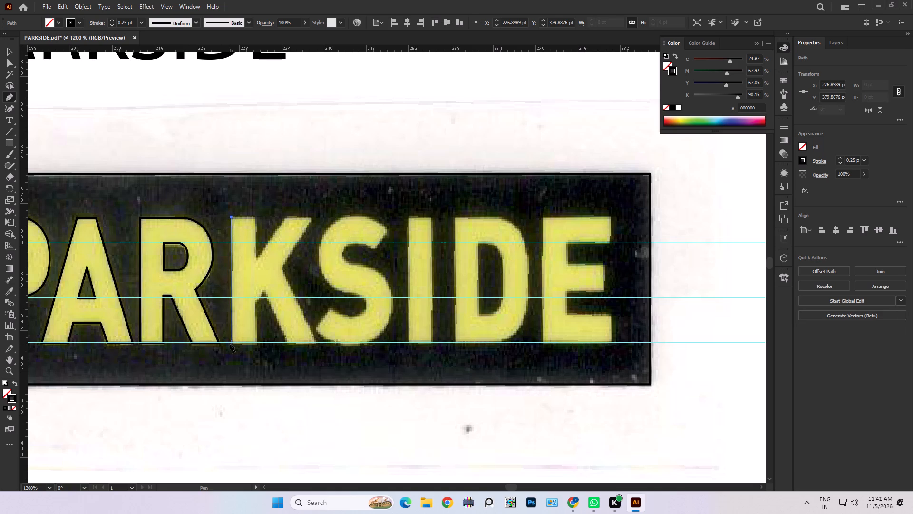
left_click(232, 342, "shift")
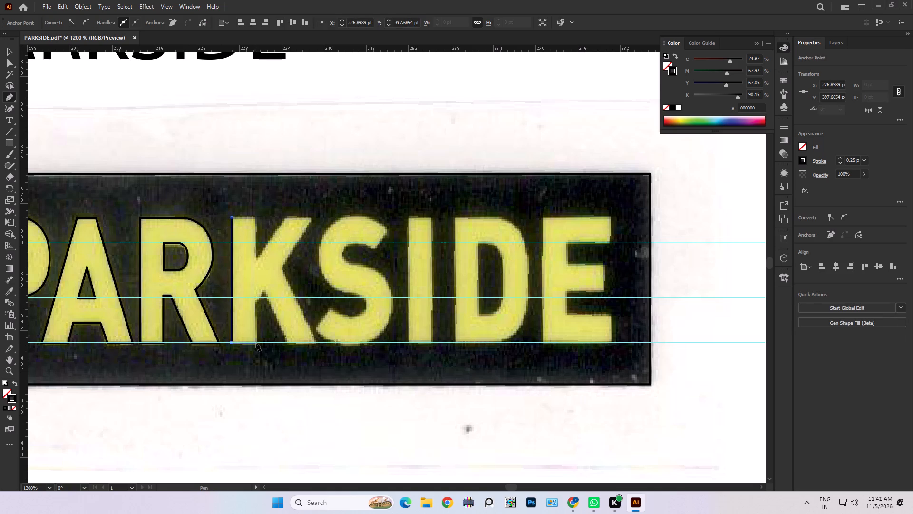
left_click(256, 343, "shift")
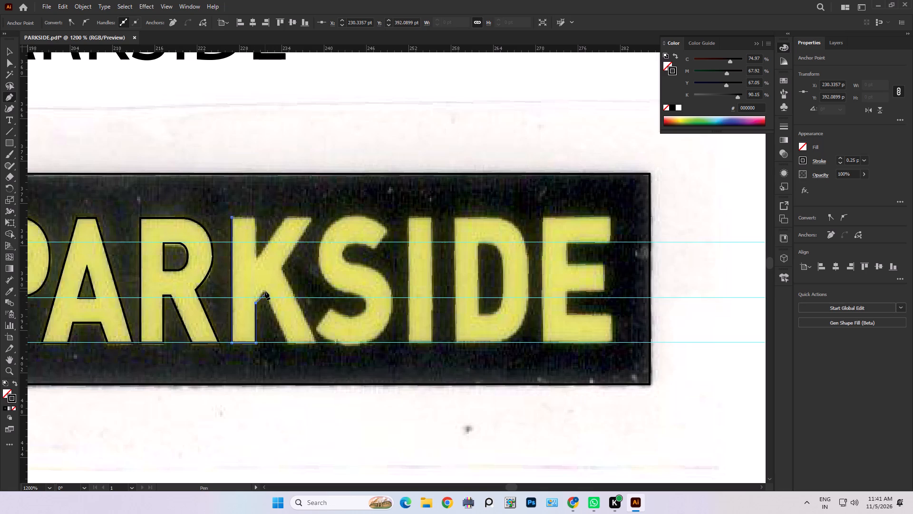
scroll(264, 293, "up", 3)
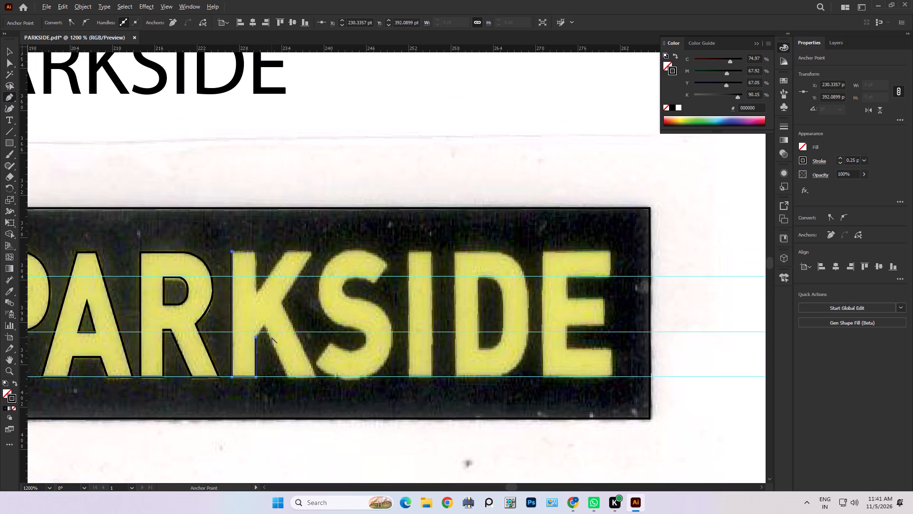
scroll(272, 337, "up", 3, "alt")
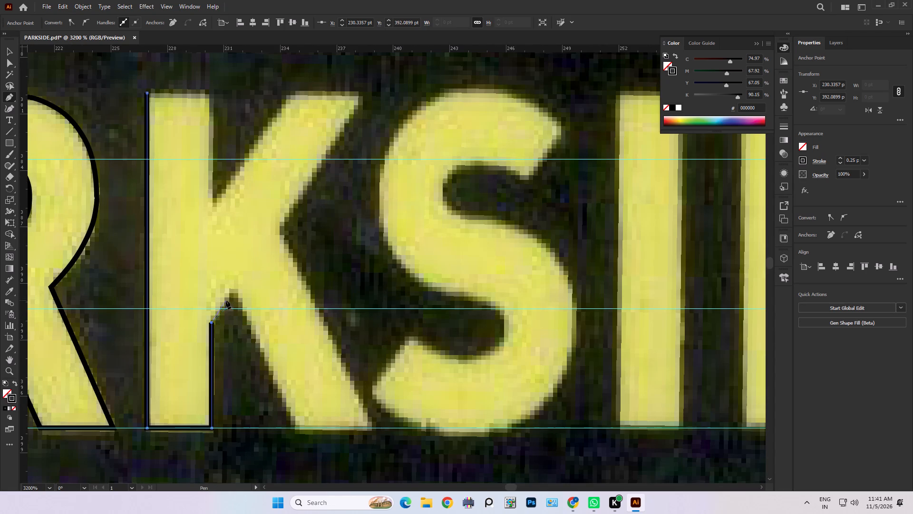
left_click(233, 290)
Trace the K's diagonal leg with its foot on the baseline guide, then the outer crotch and the arm's edge up to about X 238.41, Y 379.98 pt.
middle_click_drag(253, 343, 253, 343)
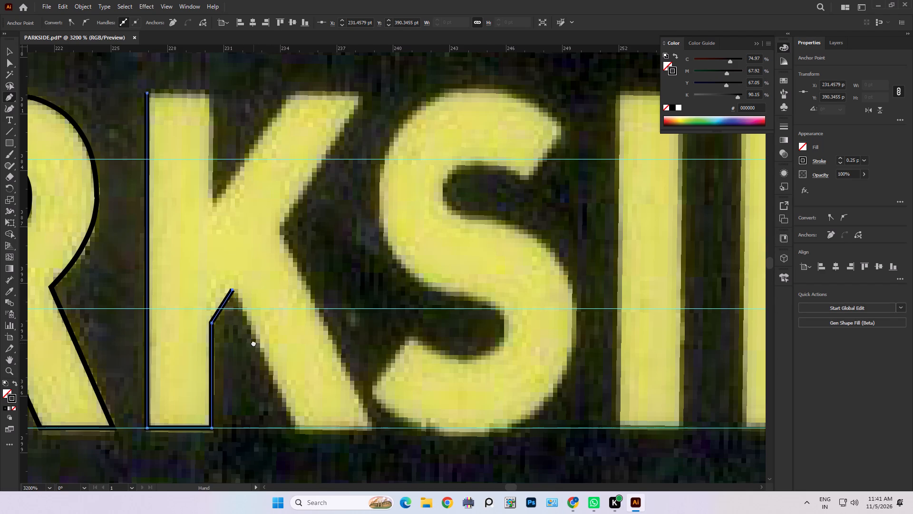
middle_click_drag(253, 343, 225, 209)
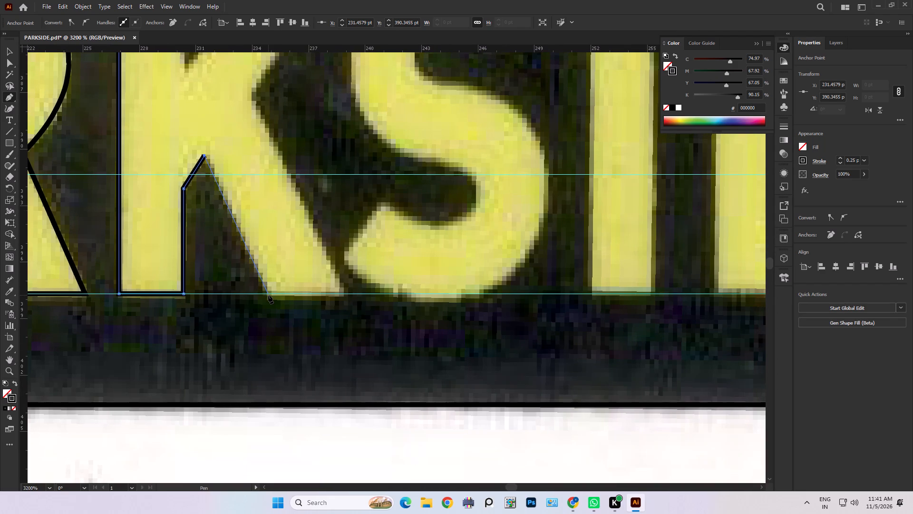
left_click(268, 294)
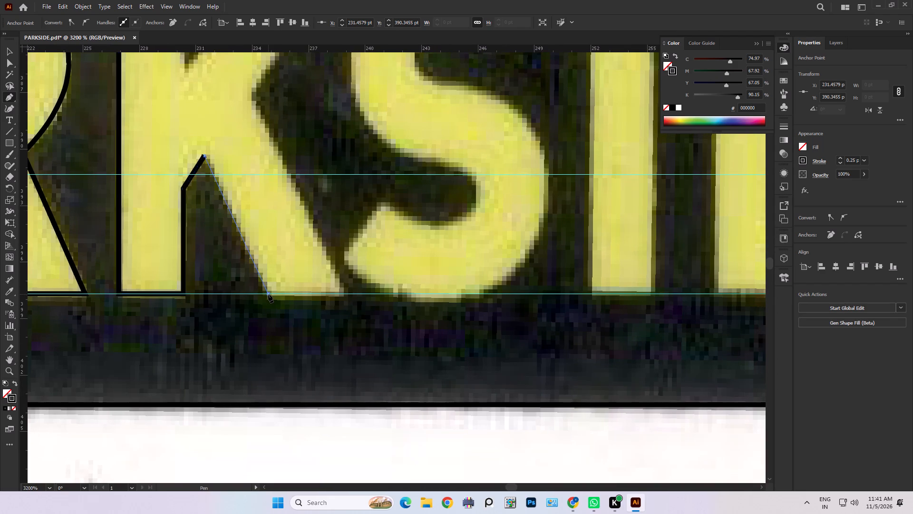
left_click(343, 293, "shift")
middle_click_drag(270, 223, 340, 376)
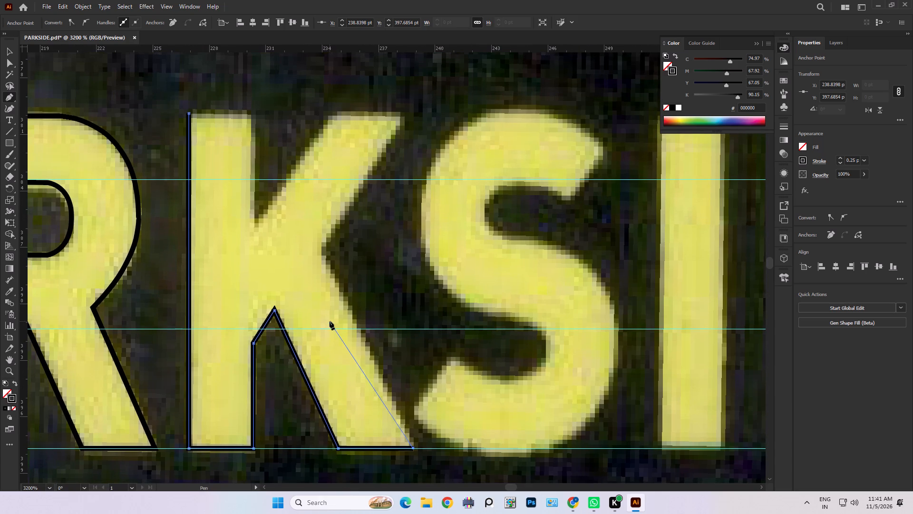
middle_click_drag(316, 272, 322, 339)
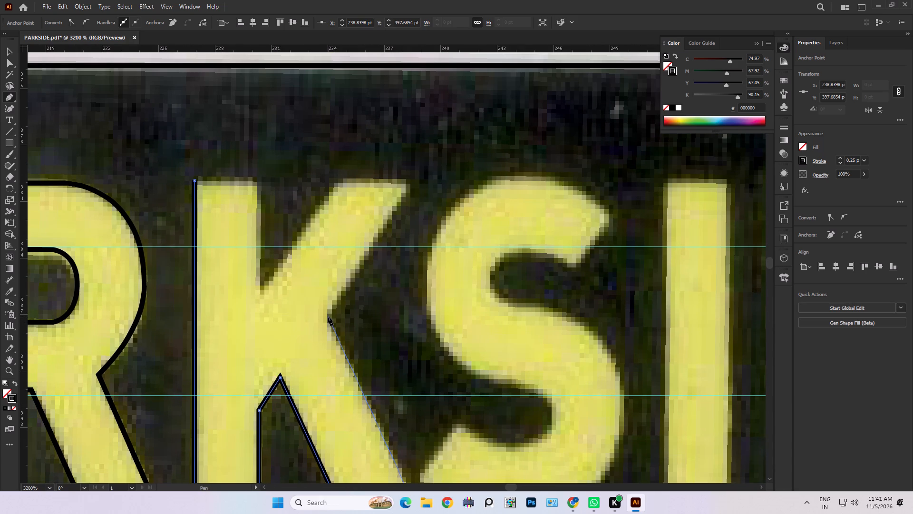
left_click(328, 317)
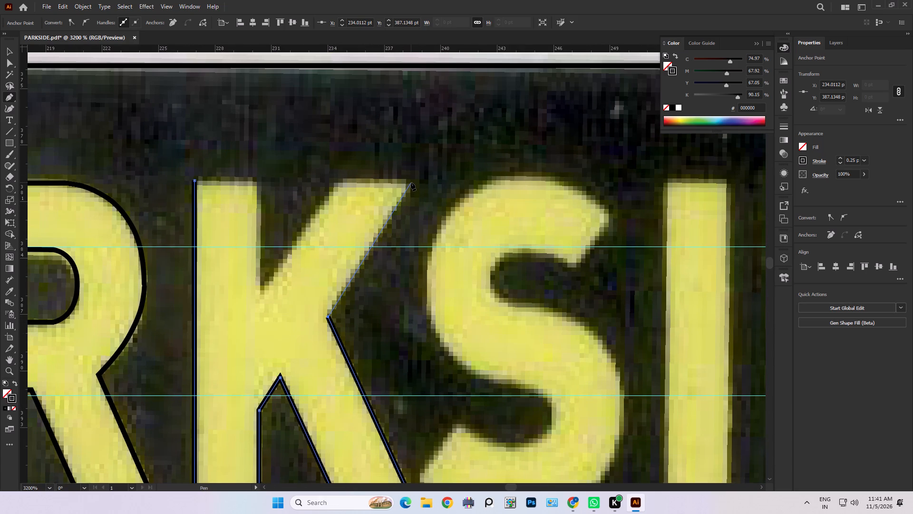
left_click(411, 182)
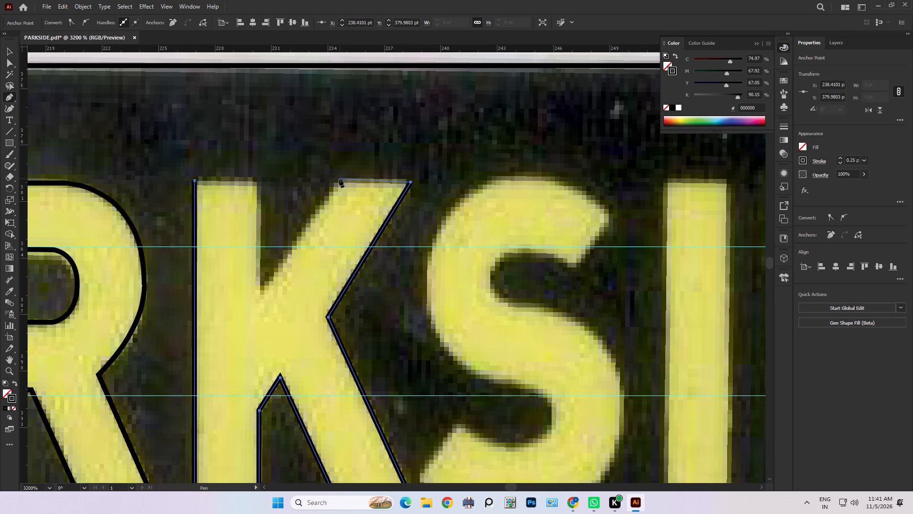
Add a horizontal guide along the K's top edge at about Y 379.88 pt.
left_click_drag(312, 48, 291, 105)
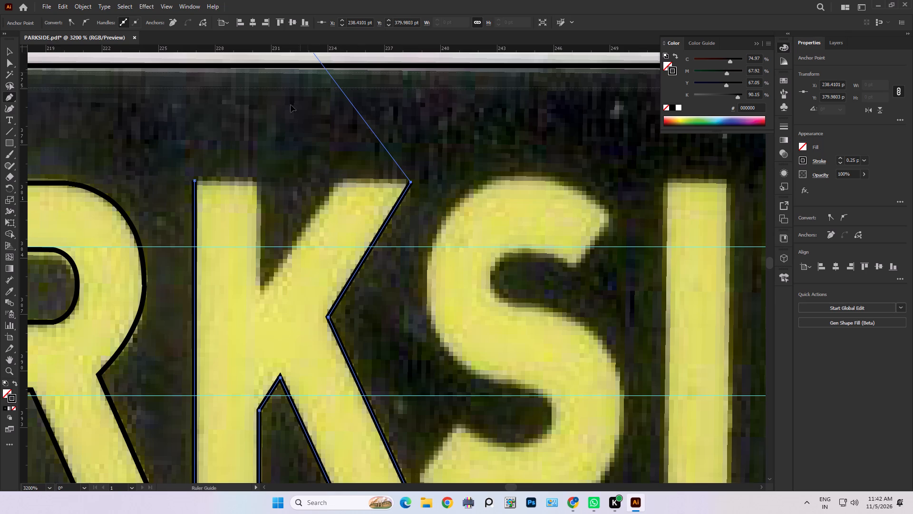
left_click_drag(291, 105, 197, 180)
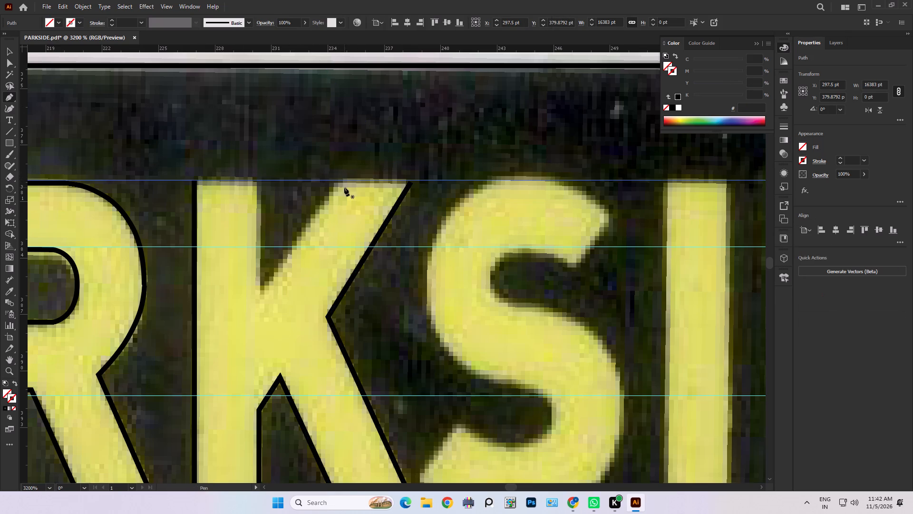
Resume the K's path and trace the arm's top and inner edges, the upper notch and the stem's top back to the starting point.
left_click(411, 183)
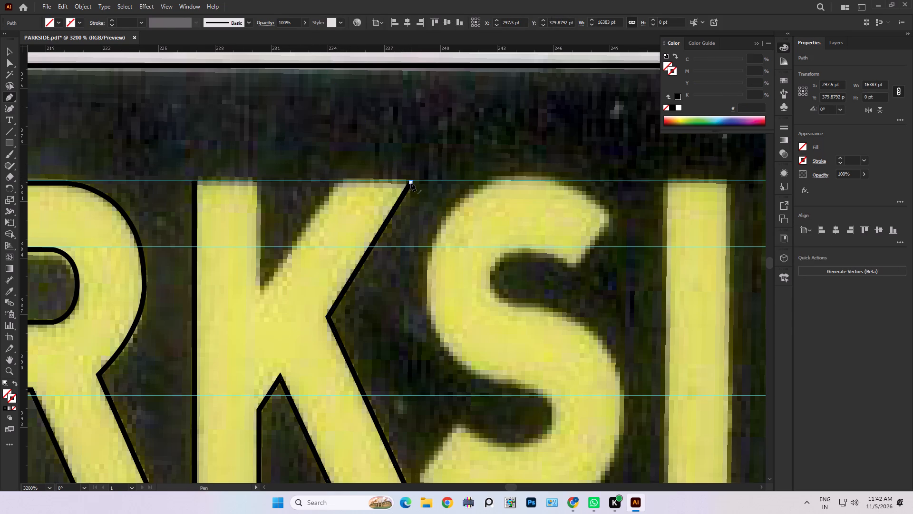
left_click(341, 184, "shift")
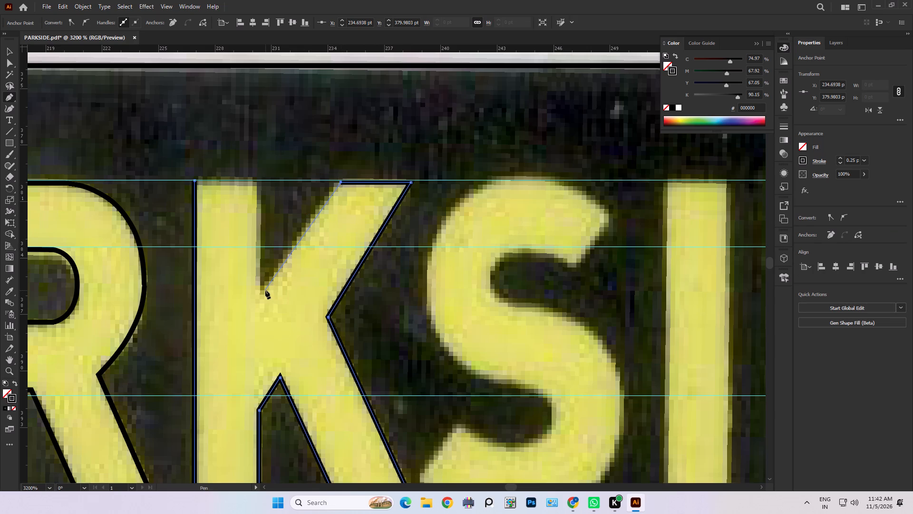
left_click(259, 293)
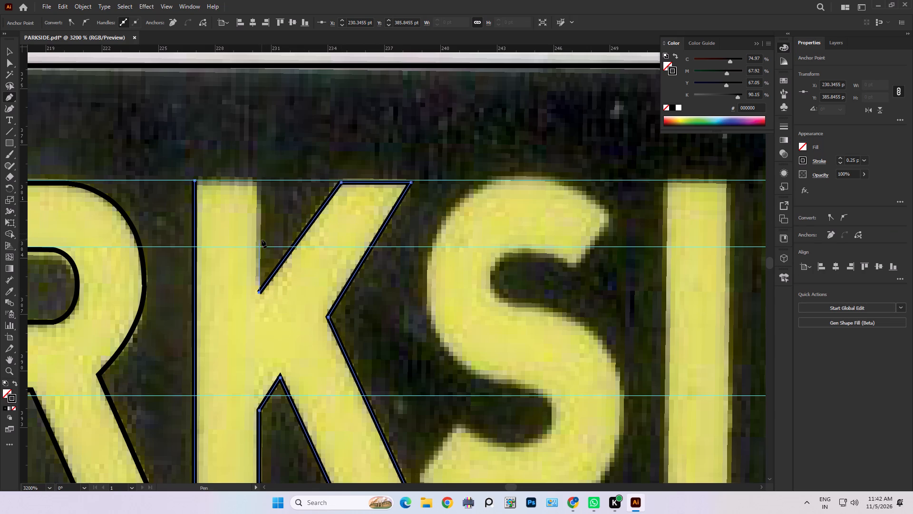
left_click(261, 180, "shift")
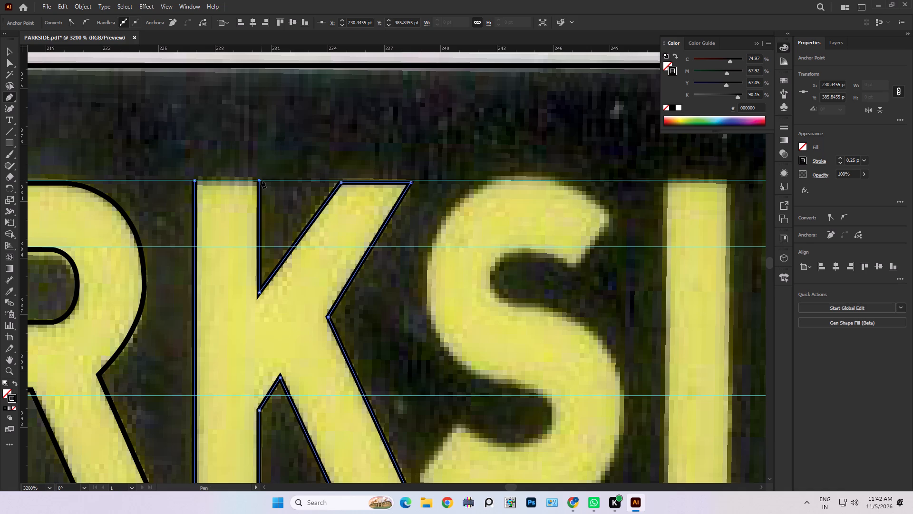
left_click(194, 182, "shift")
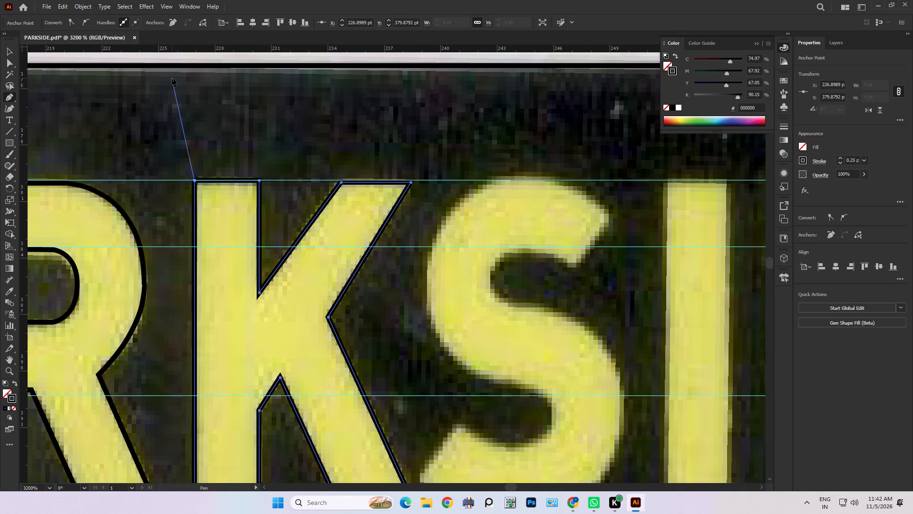
key("ctrl+z")
scroll(179, 180, "up", 4, "alt")
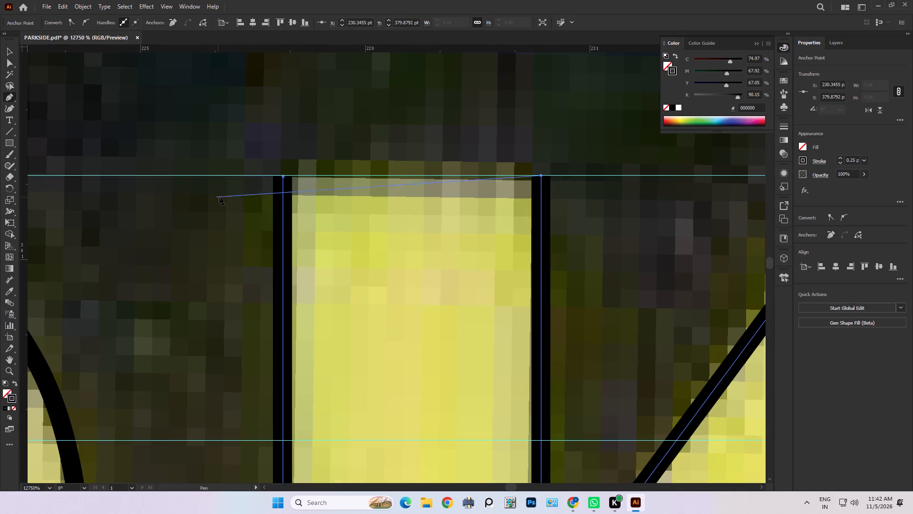
left_click(282, 177, "shift")
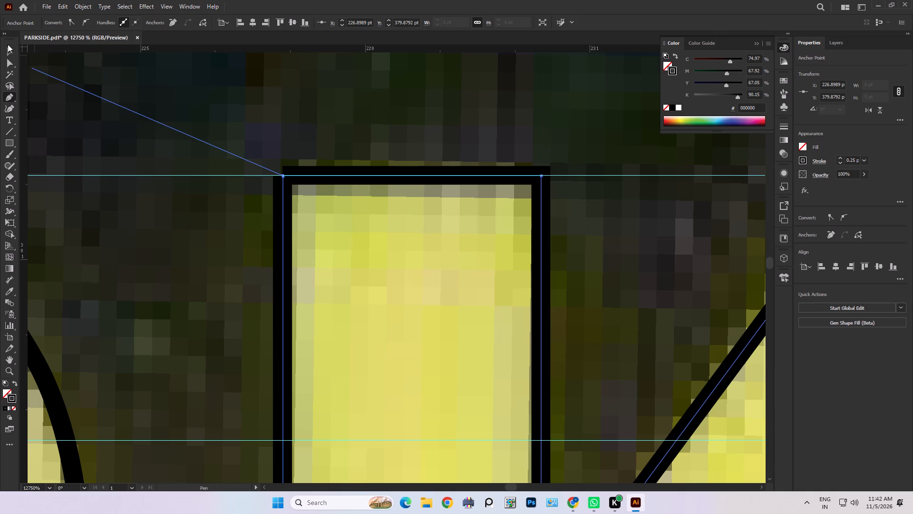
Select the K's anchor points at the stem's outer top corner, without the guide, and convert them to corner points.
left_click(9, 47)
left_click(11, 61)
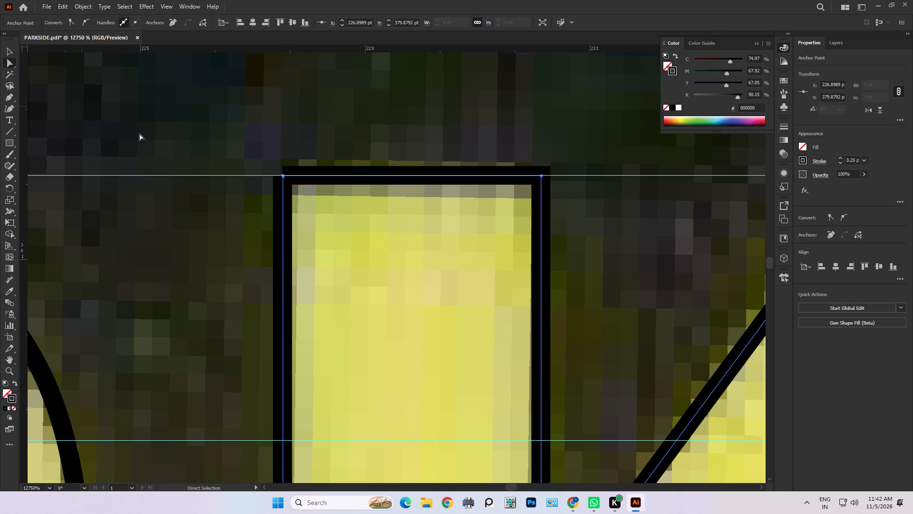
left_click_drag(255, 151, 325, 221)
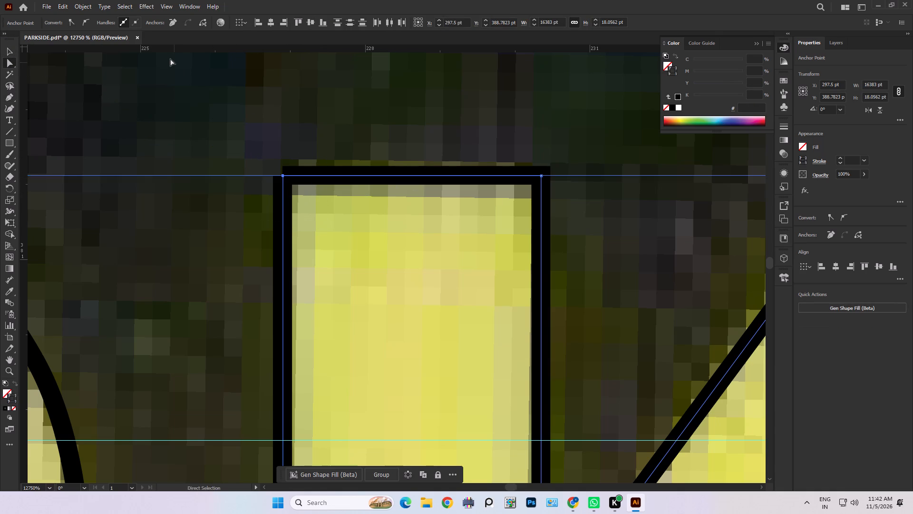
left_click(189, 176, "shift")
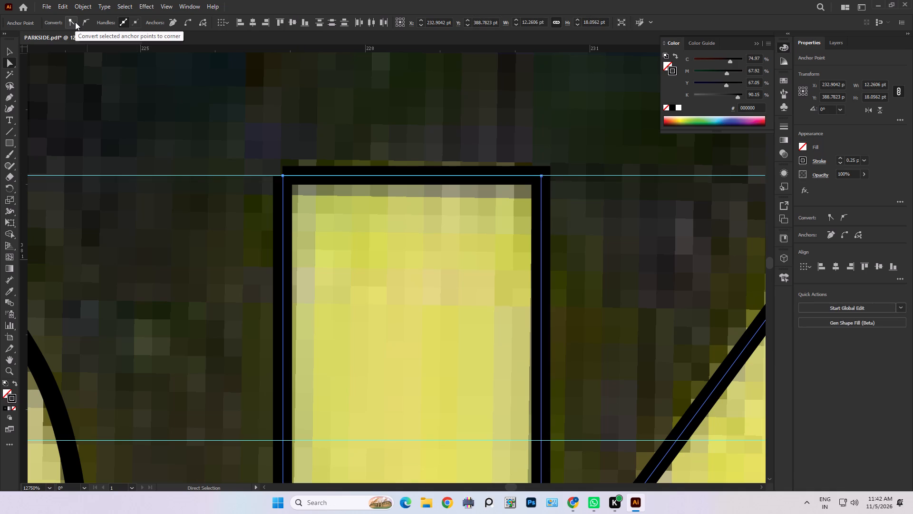
left_click(75, 22)
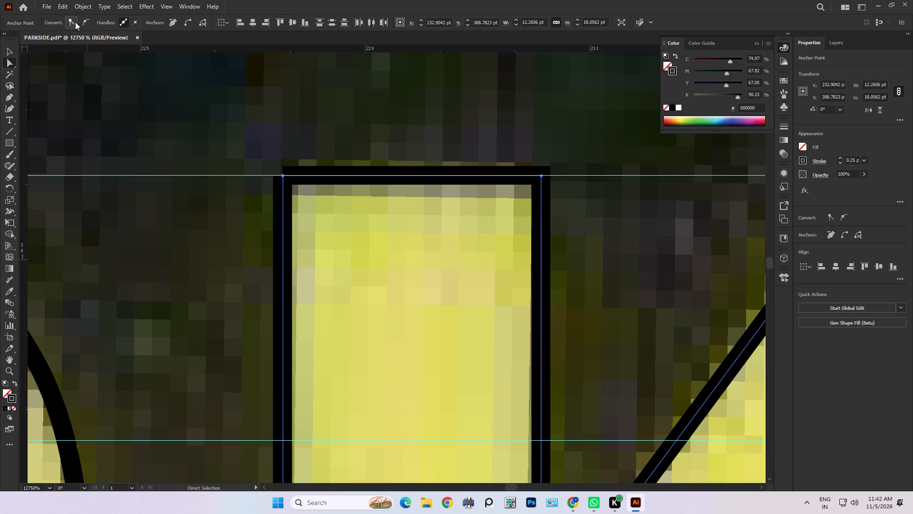
Place the K path's open endpoint at the stem's outer top corner on the top guide, at about X 226.90, Y 379.88 pt.
left_click(244, 157)
left_click(308, 172)
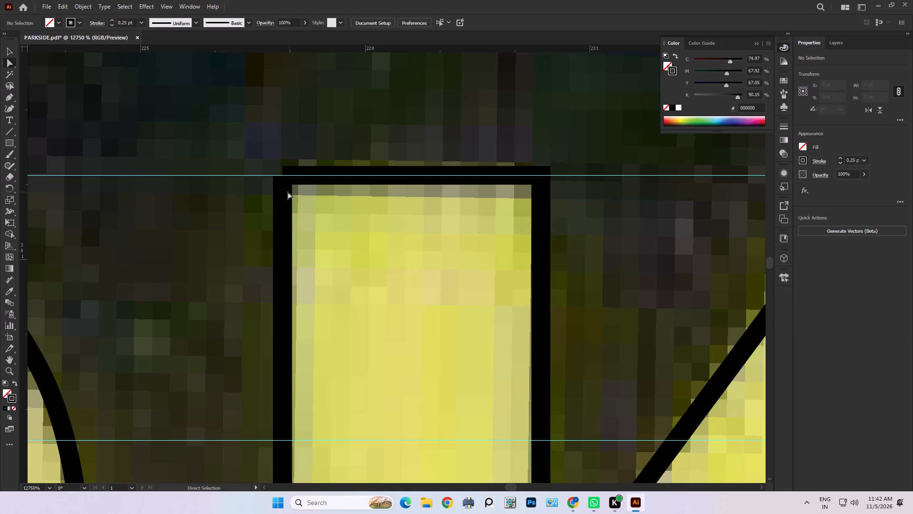
left_click(282, 193)
left_click(281, 192)
left_click(278, 192)
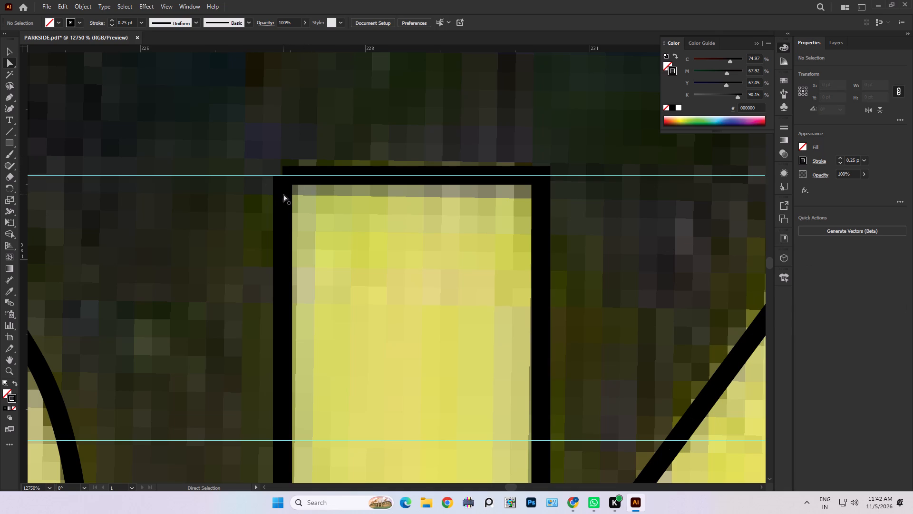
left_click(283, 194)
scroll(283, 191, "up", 4, "alt")
middle_click_drag(333, 168, 46, 278)
scroll(139, 214, "up", 4, "alt")
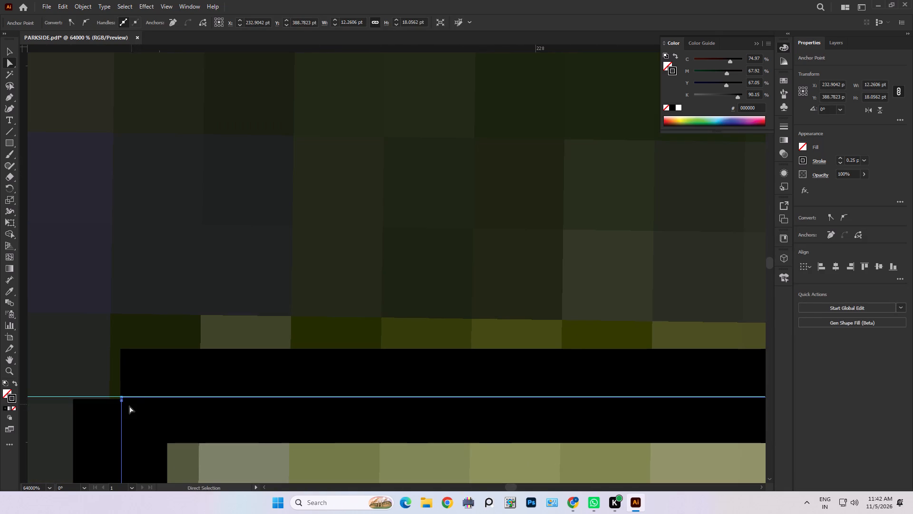
left_click(122, 401)
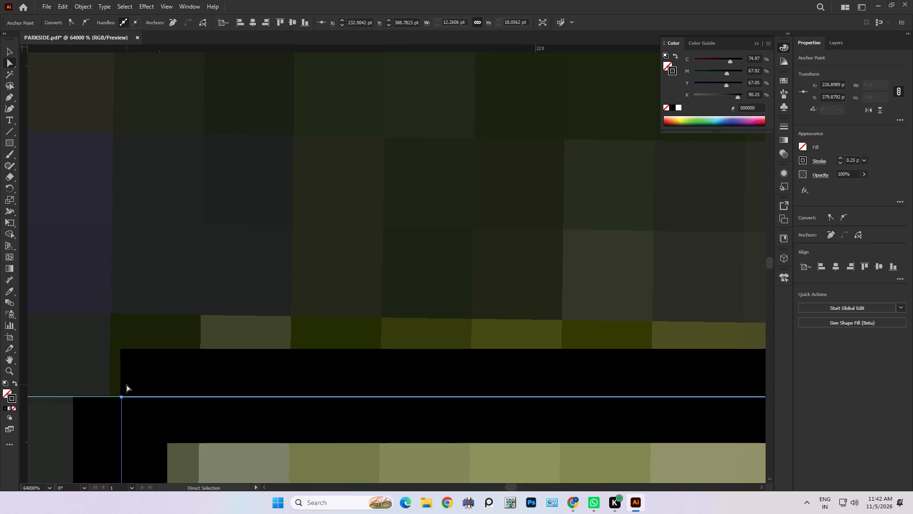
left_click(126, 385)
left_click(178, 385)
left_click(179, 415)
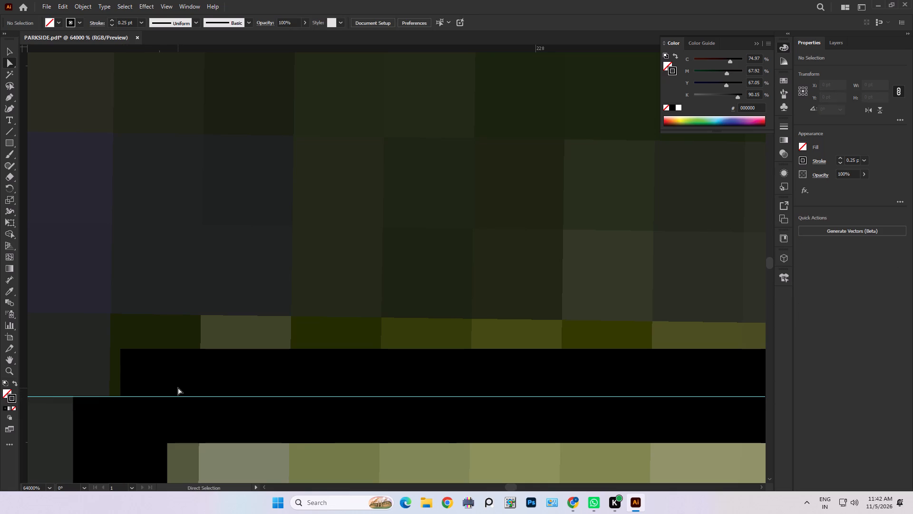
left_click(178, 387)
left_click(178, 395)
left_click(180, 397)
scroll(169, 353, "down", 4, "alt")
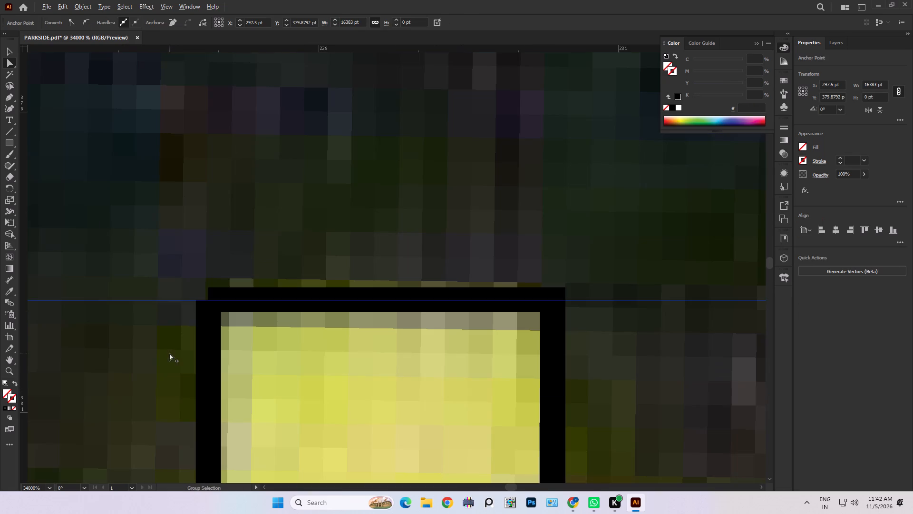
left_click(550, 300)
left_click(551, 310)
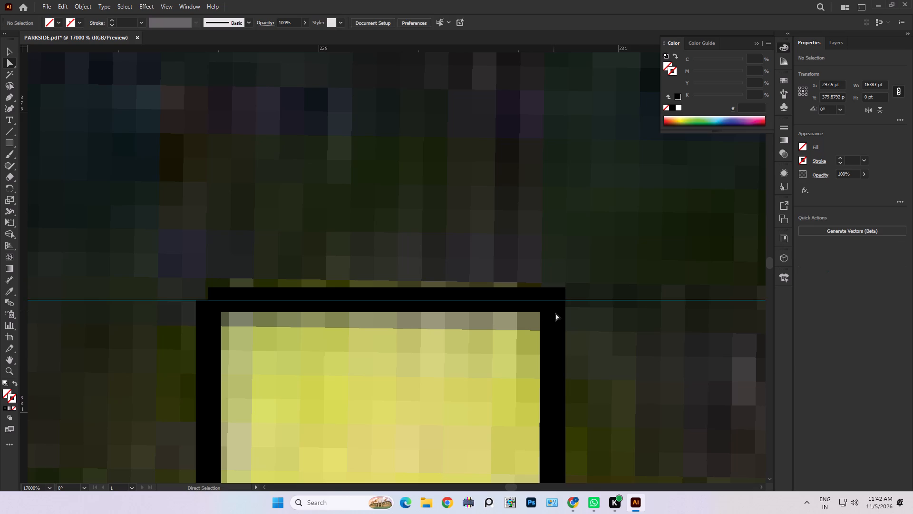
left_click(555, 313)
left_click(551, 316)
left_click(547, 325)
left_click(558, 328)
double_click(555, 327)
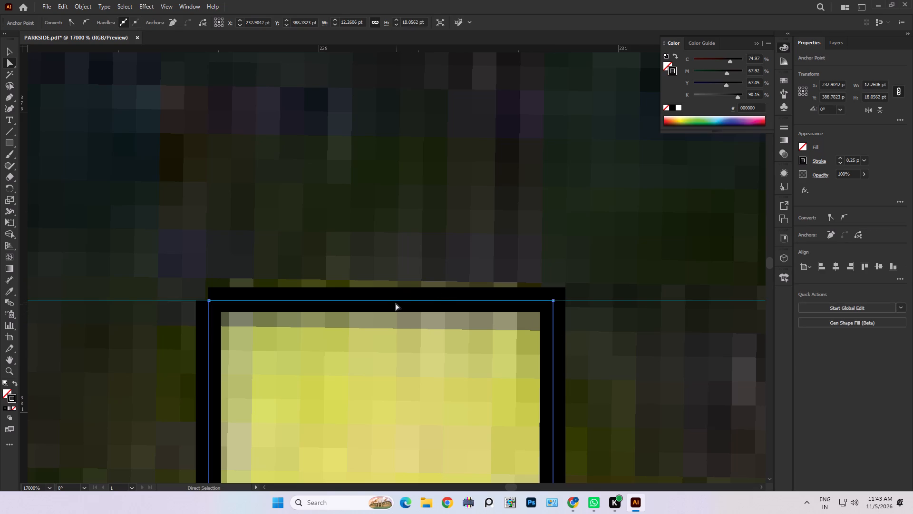
Move the horizontal guide up off the K's top edge to about Y 379.54 pt.
left_click_drag(395, 293, 397, 266)
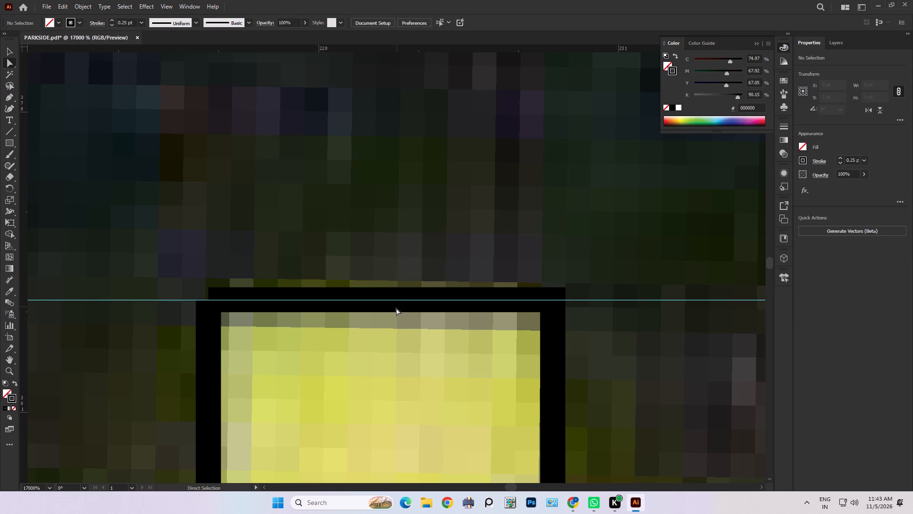
left_click(396, 308)
left_click(395, 306)
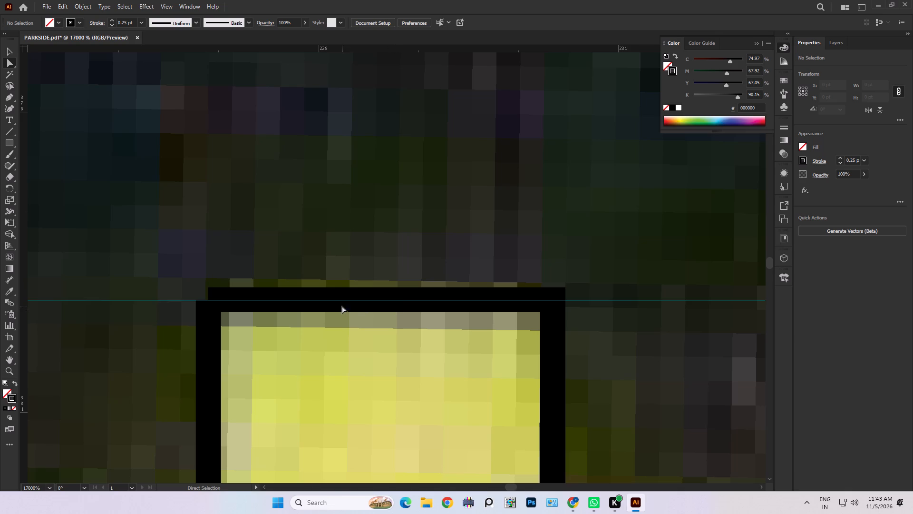
left_click(339, 303)
left_click(337, 301)
left_click(338, 296)
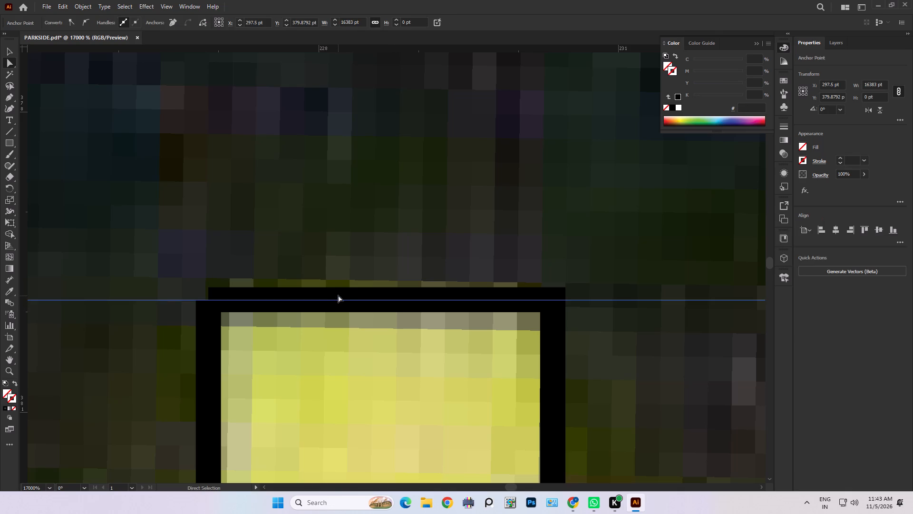
left_click(12, 55)
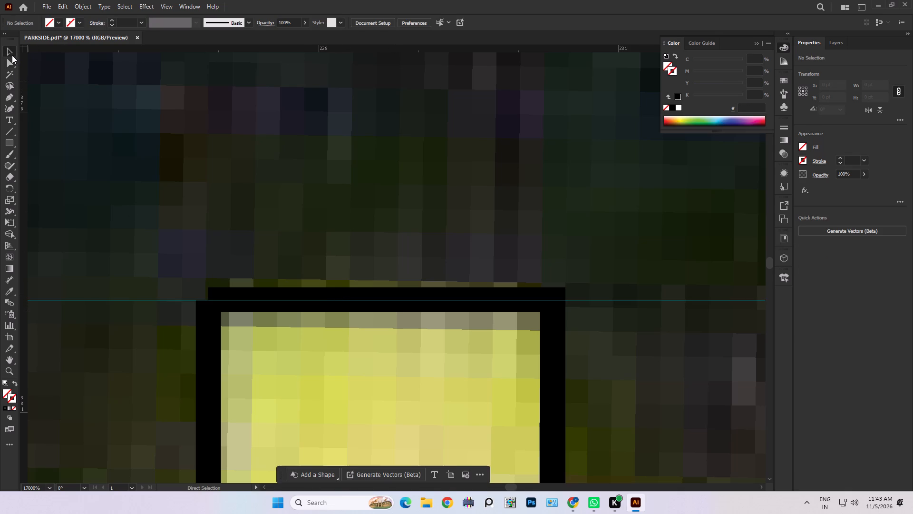
left_click(294, 297)
left_click(296, 295)
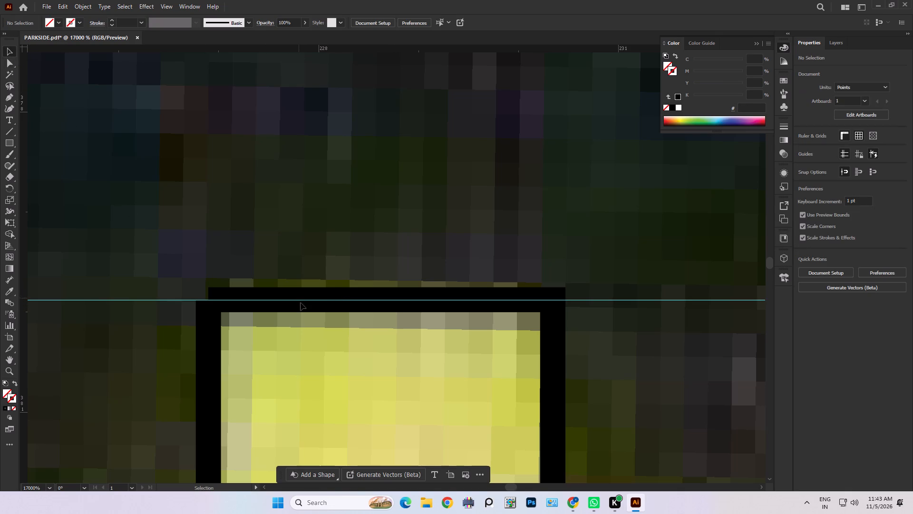
left_click(301, 305)
left_click(300, 302)
left_click(299, 300)
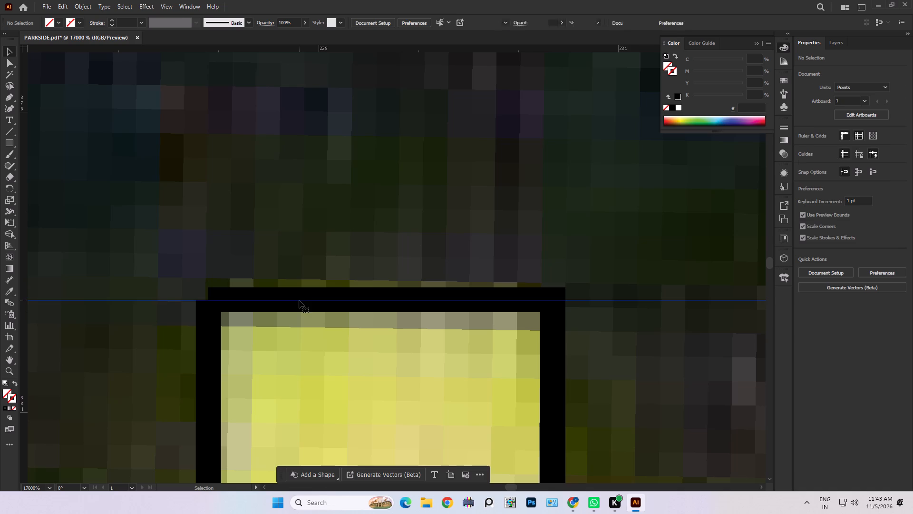
left_click_drag(299, 300, 298, 284)
left_click_drag(296, 301, 299, 266)
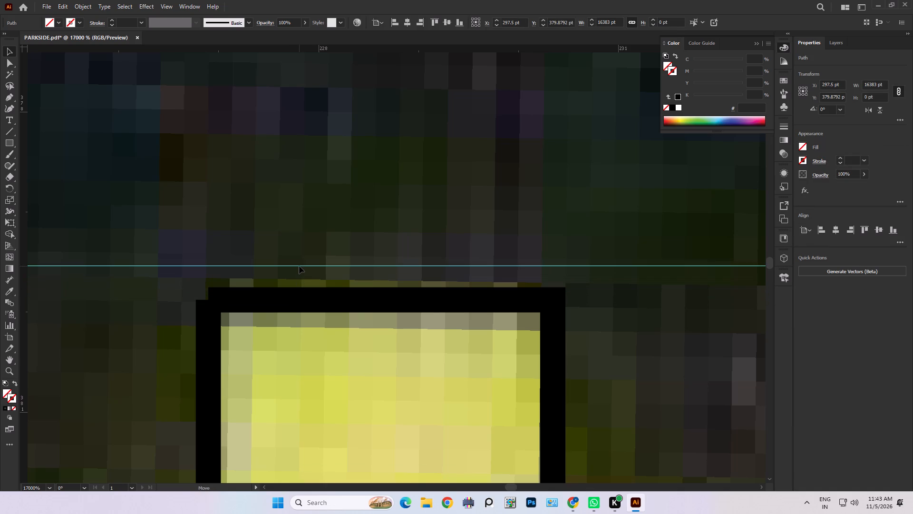
left_click_drag(299, 266, 299, 267)
Undo the smooth-point conversion and connect the K path's two overlapping endpoints at the stem's outer top corner.
left_click(297, 307)
left_click(297, 300)
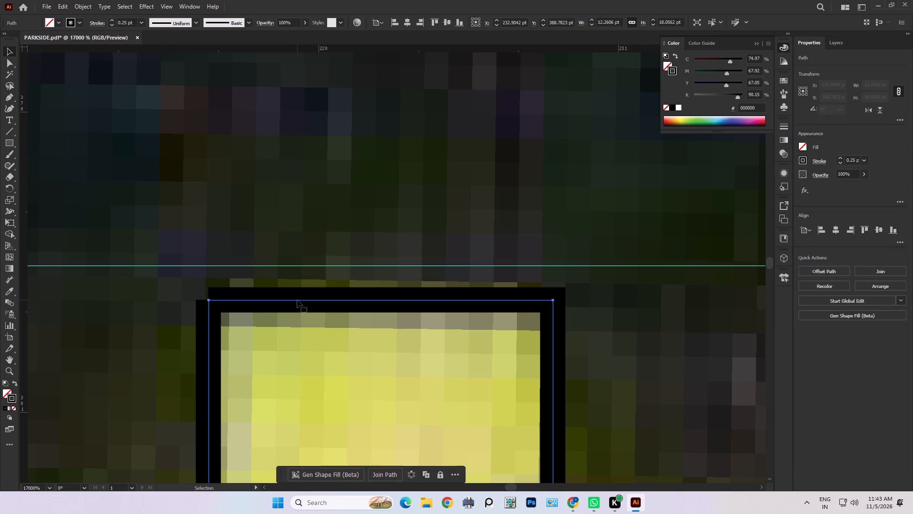
scroll(200, 304, "up", 3, "alt")
scroll(296, 319, "down", 3, "alt")
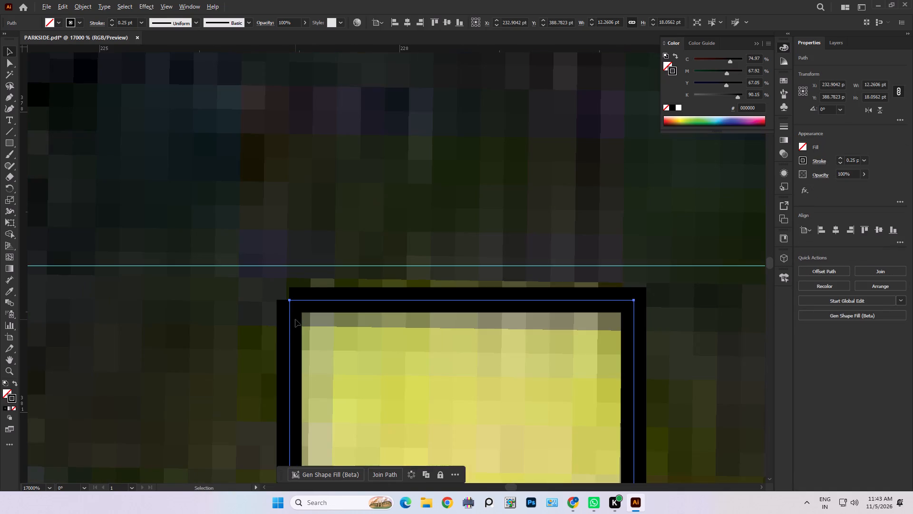
scroll(295, 319, "up", 3, "alt")
middle_click_drag(539, 309, 324, 311)
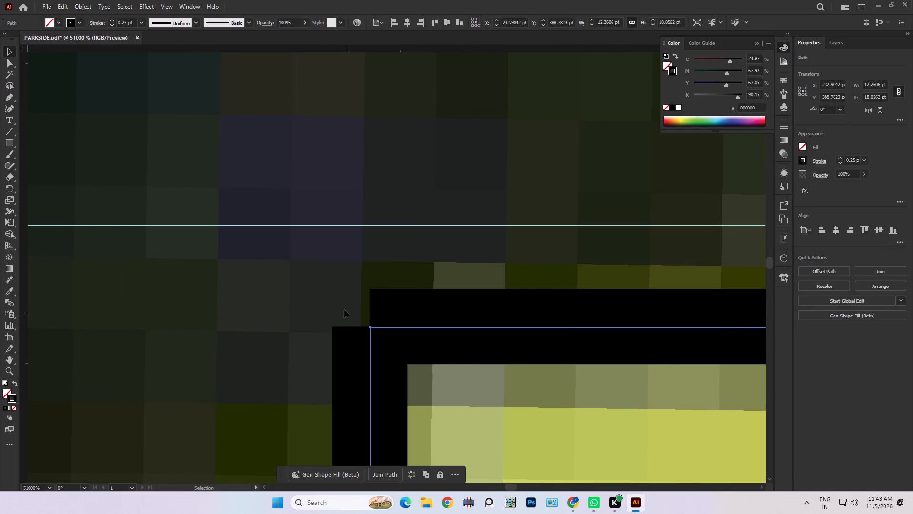
left_click(343, 307)
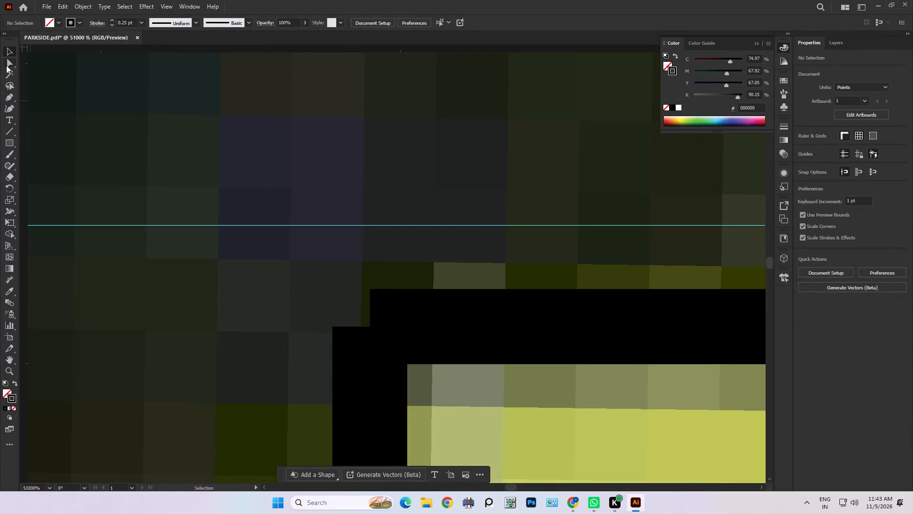
left_click(8, 65)
left_click_drag(300, 289, 462, 408)
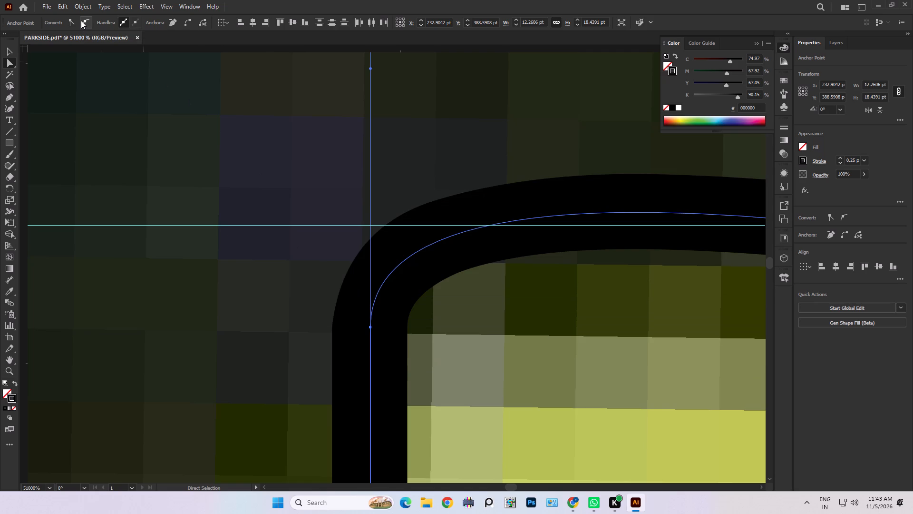
key("ctrl+z")
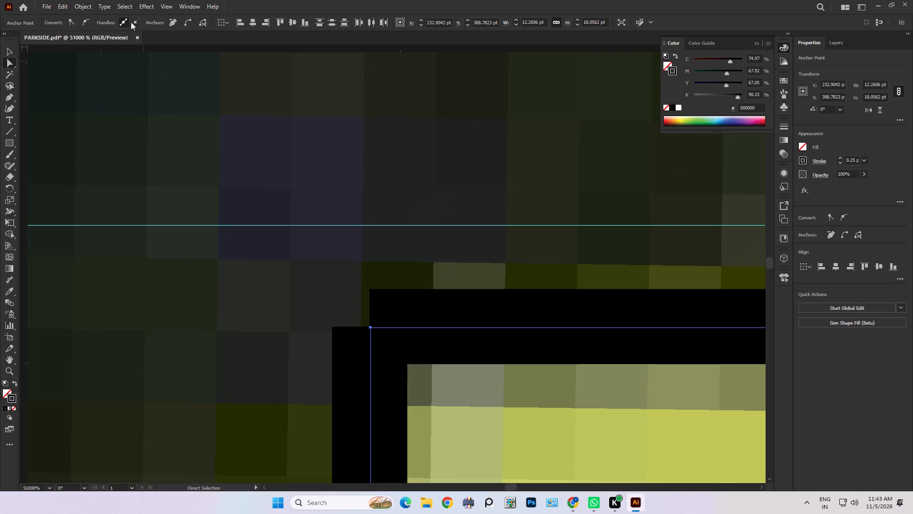
left_click(188, 21)
Trace the S's upper terminal, its top curve touching the top guide, and its outer curve down to about X 239.19, Y 385.33 pt.
scroll(232, 227, "down", 4, "alt")
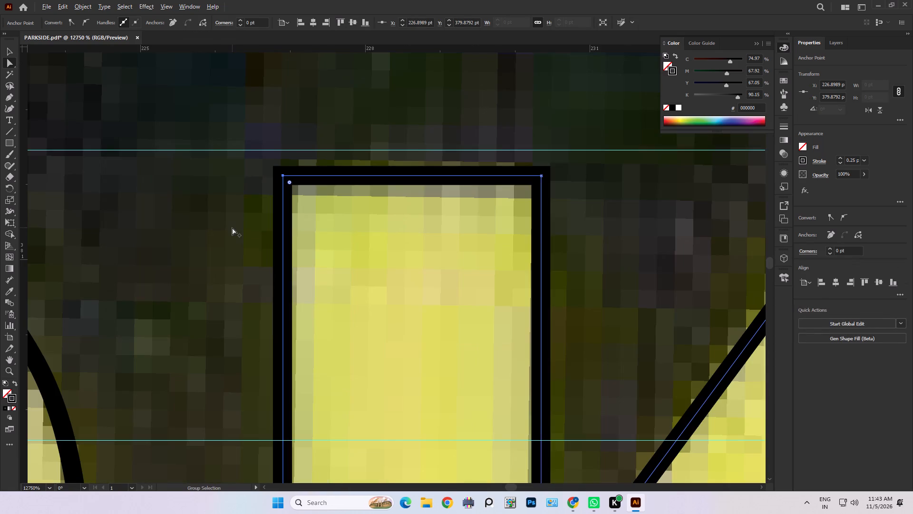
scroll(232, 227, "down", 5, "alt")
middle_click_drag(312, 288, 196, 204)
middle_click_drag(327, 227, 222, 267)
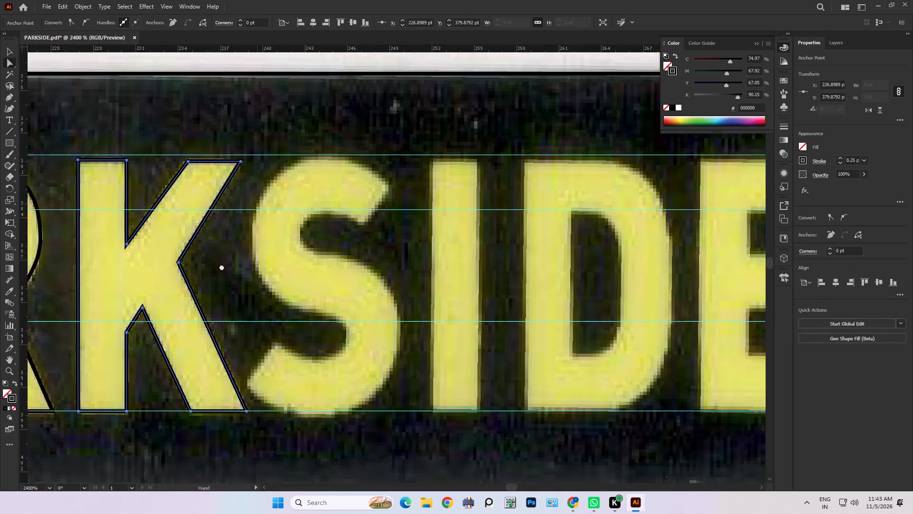
middle_click_drag(222, 267, 207, 266)
key("p")
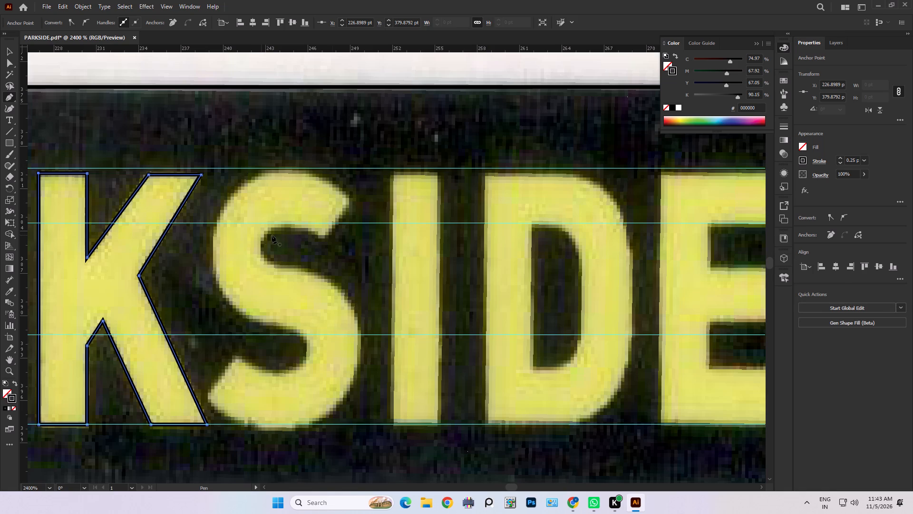
left_click(324, 237)
scroll(341, 185, "up", 1, "alt")
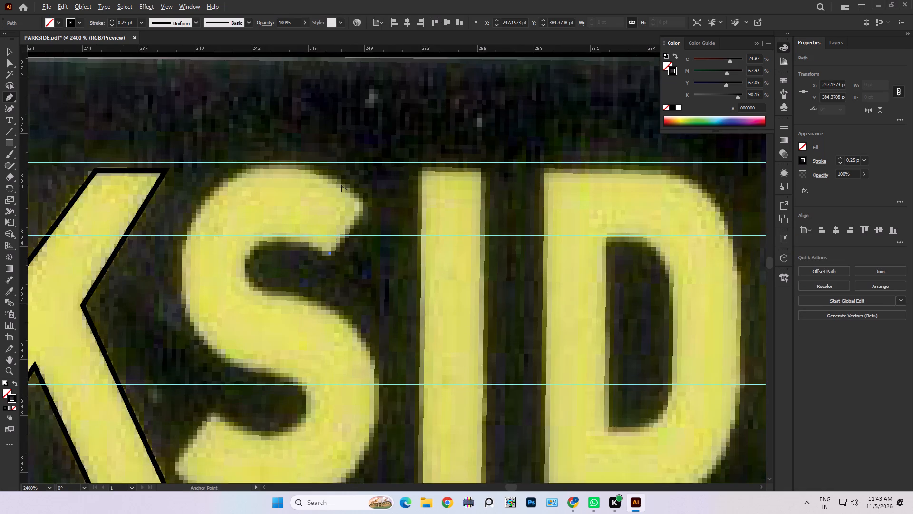
scroll(341, 185, "up", 1, "alt")
left_click(376, 216)
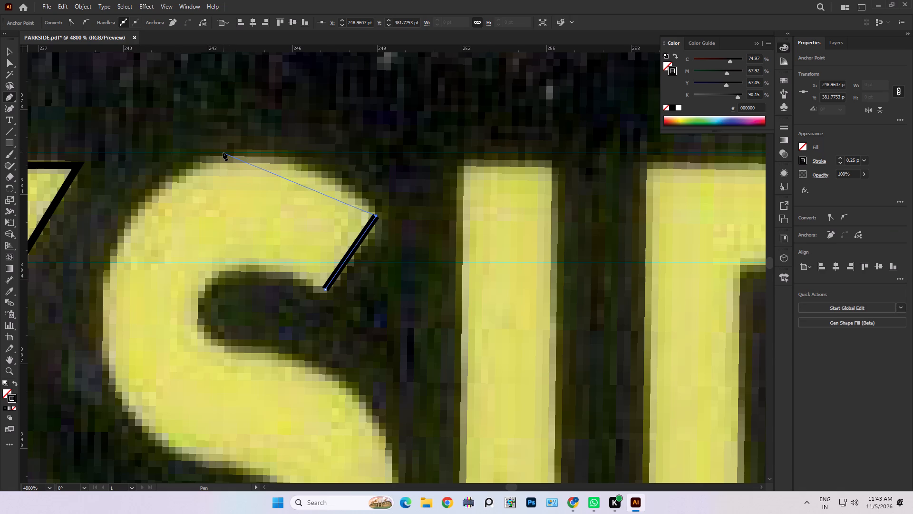
left_click_drag(223, 152, 114, 163)
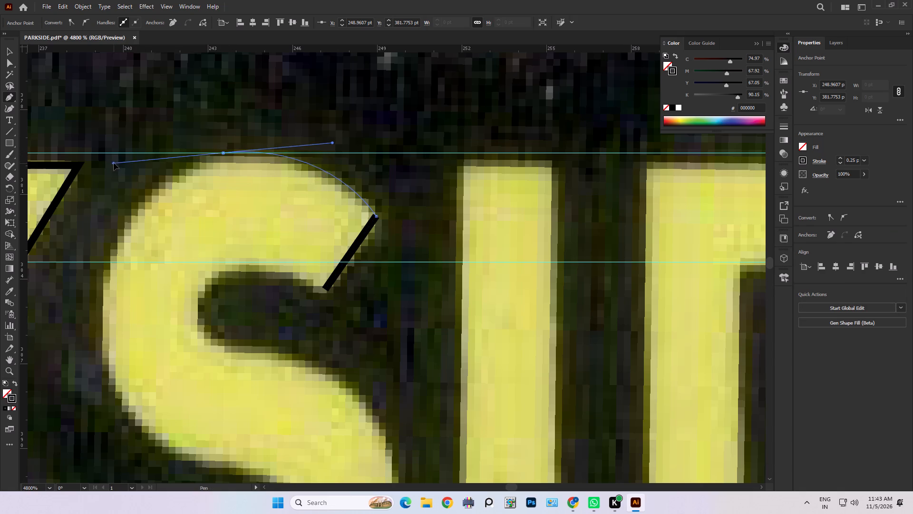
left_click_drag(114, 163, 118, 160)
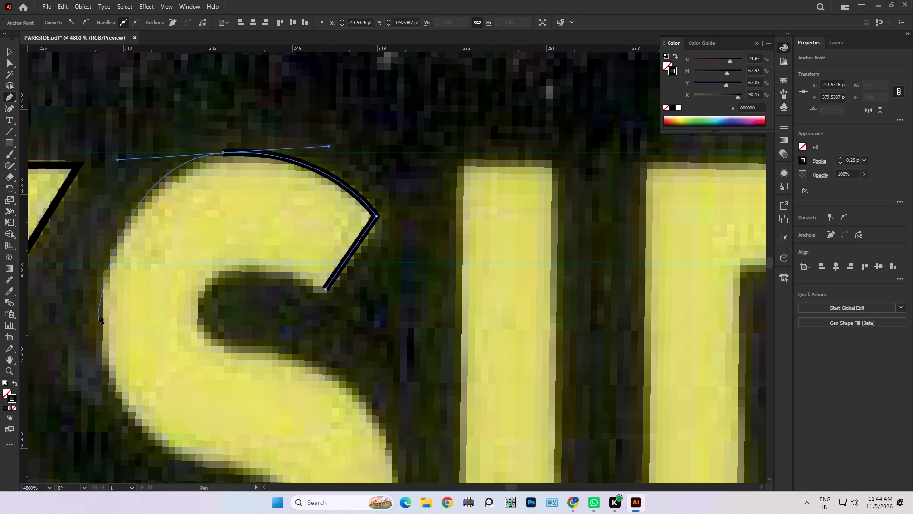
left_click(100, 316)
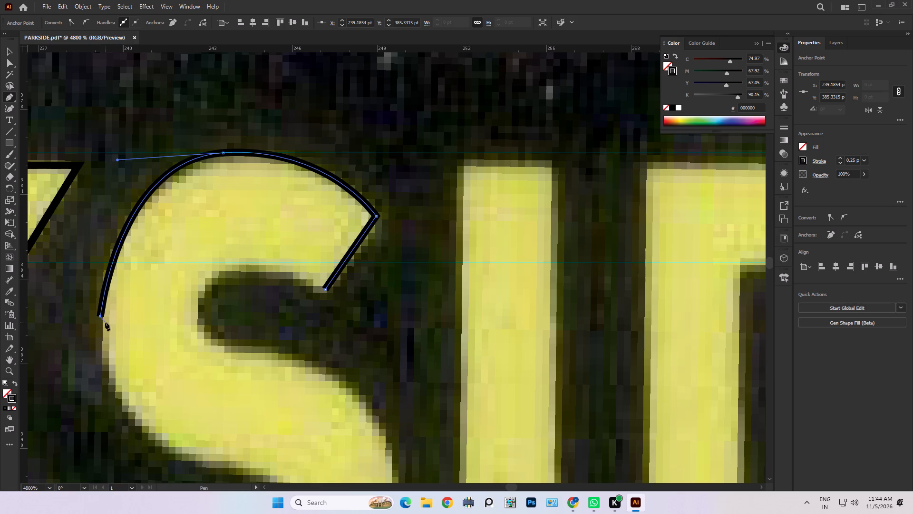
Continue the S path down its outer curve and around the lower inner bowl to about X 242.62, Y 393.78 pt, ending in a corner.
middle_click_drag(105, 322, 73, 169)
left_click_drag(169, 306, 170, 306)
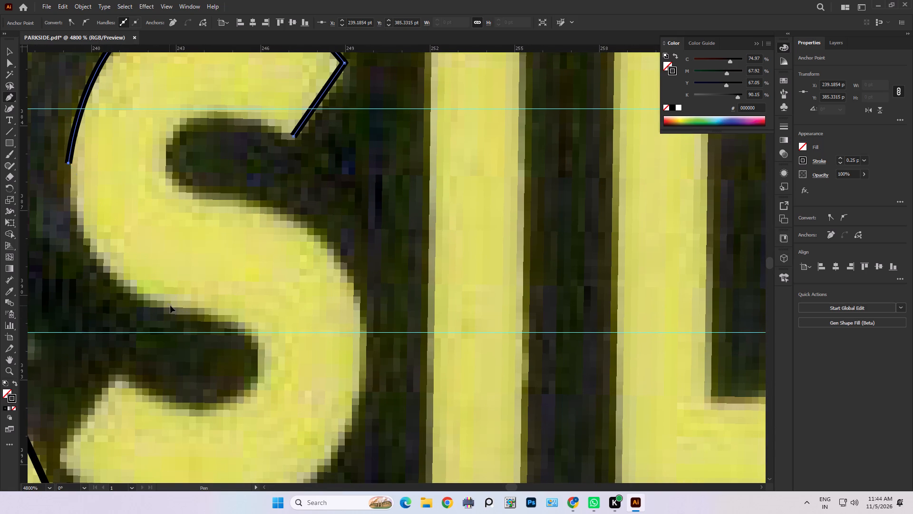
left_click_drag(170, 306, 285, 331)
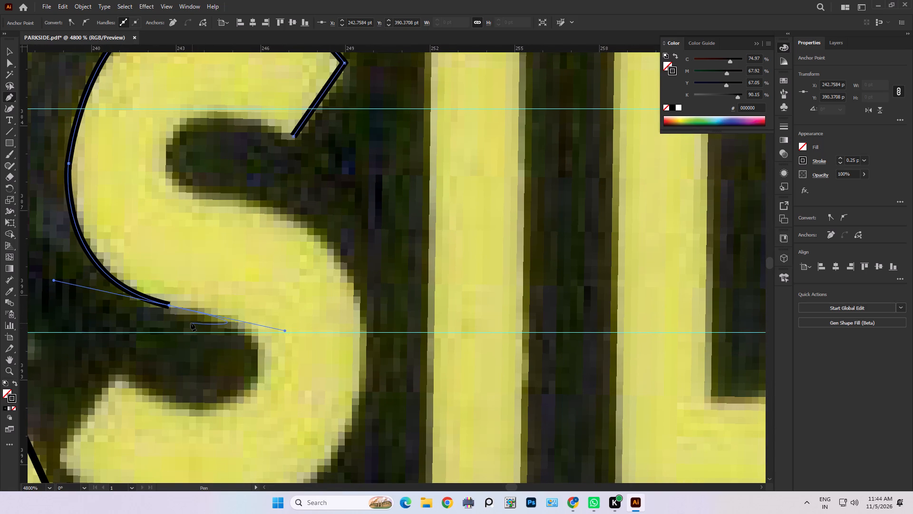
left_click(257, 377)
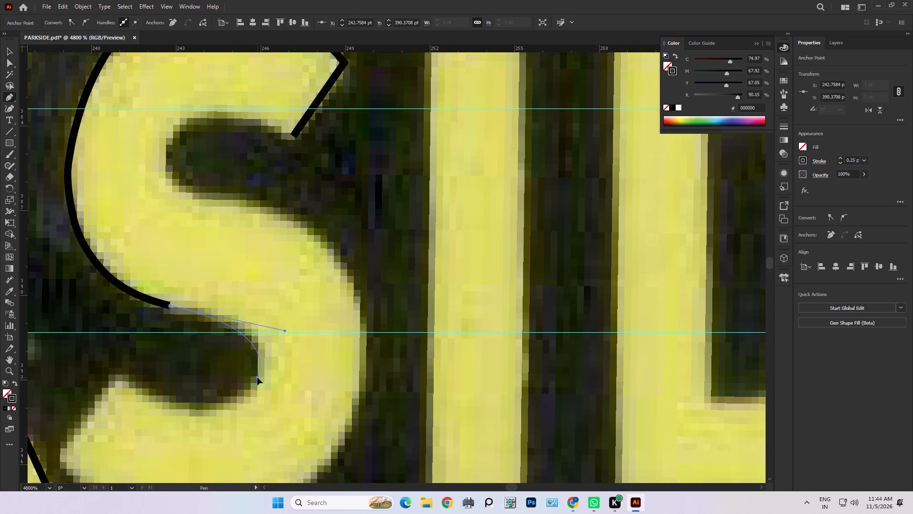
left_click_drag(165, 402, 136, 384)
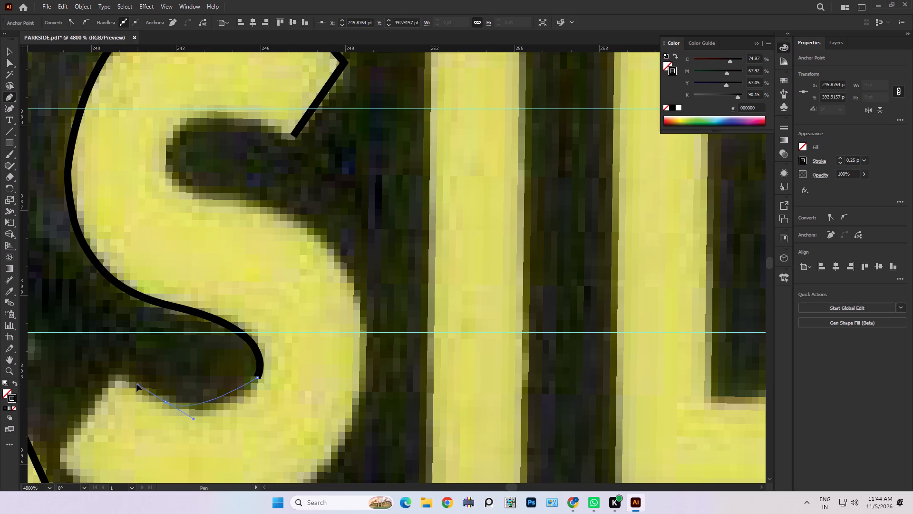
left_click_drag(136, 384, 96, 387)
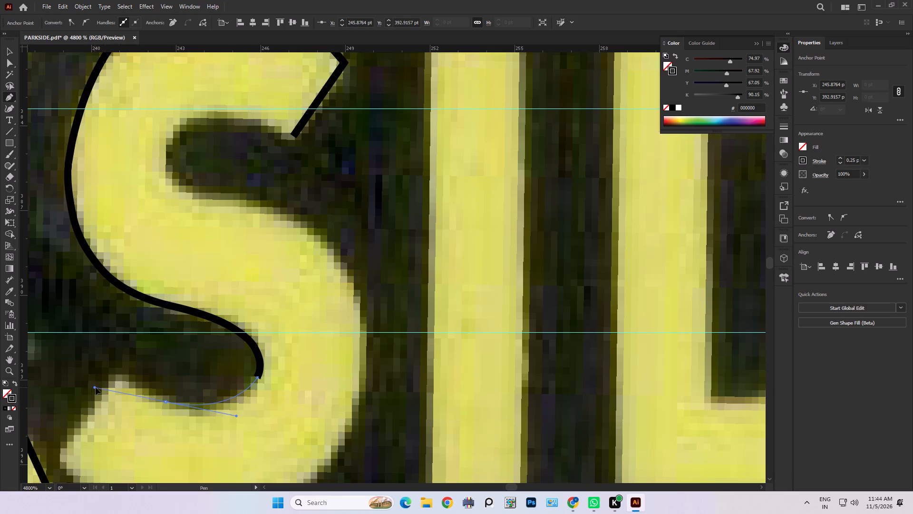
left_click_drag(96, 387, 109, 382)
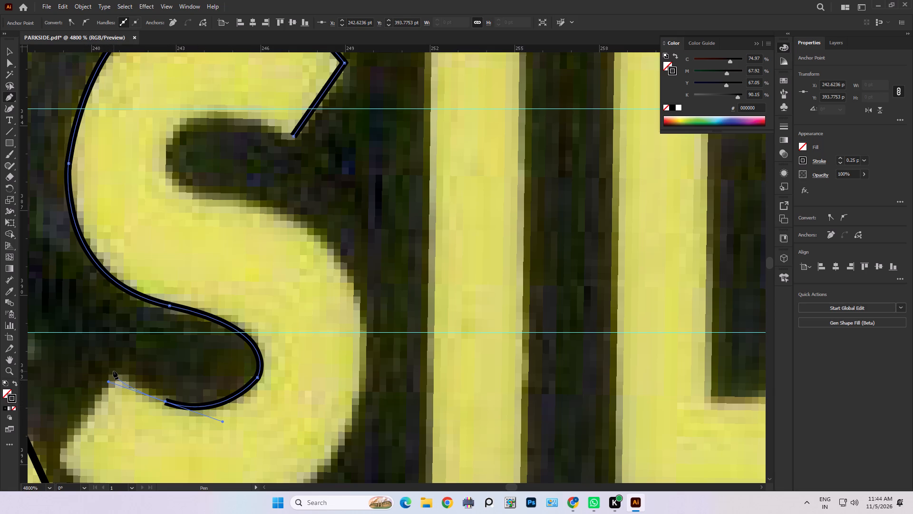
left_click(166, 403, "alt")
Trace the S's lower terminal with corner points at about X 240.85, Y 392.81 pt and X 238.83, Y 395.76 pt.
left_click_drag(116, 375, 109, 371)
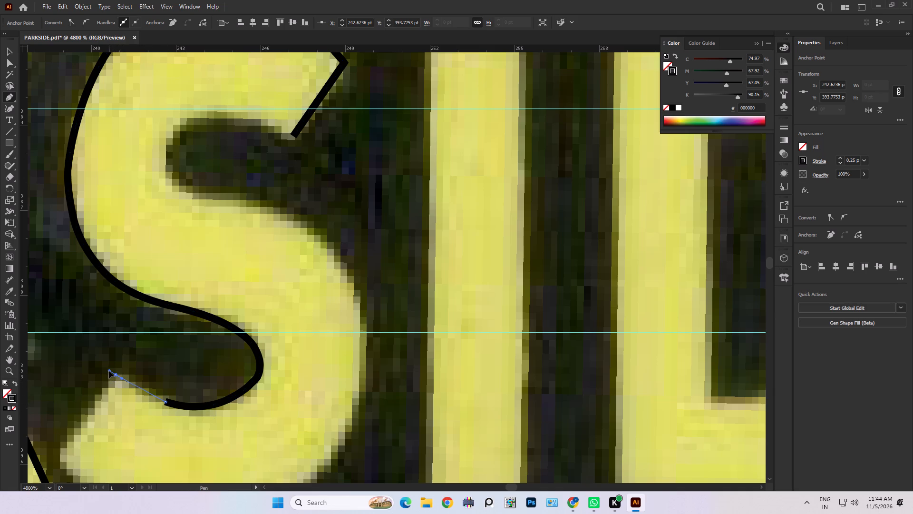
left_click_drag(109, 371, 109, 370)
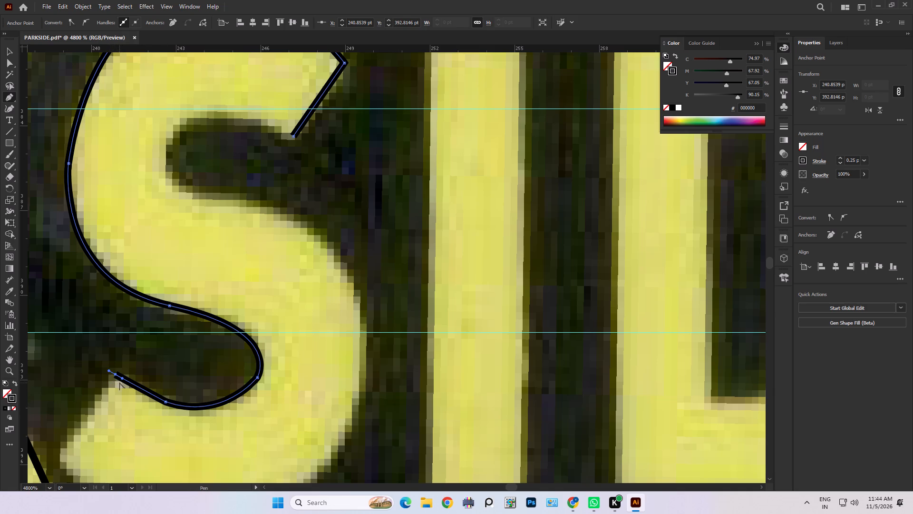
left_click(115, 375, "alt")
middle_click_drag(98, 401, 187, 277)
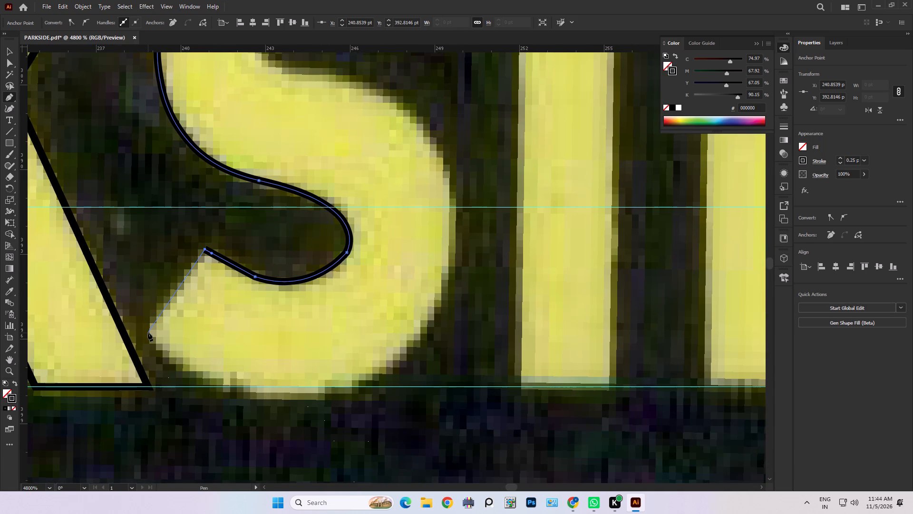
left_click(148, 333)
Trace the S's bottom curve through the bottom guide at about X 243.58 pt and up its outer edge to X 249.53, Y 392.68 pt.
middle_click_drag(218, 376, 154, 290)
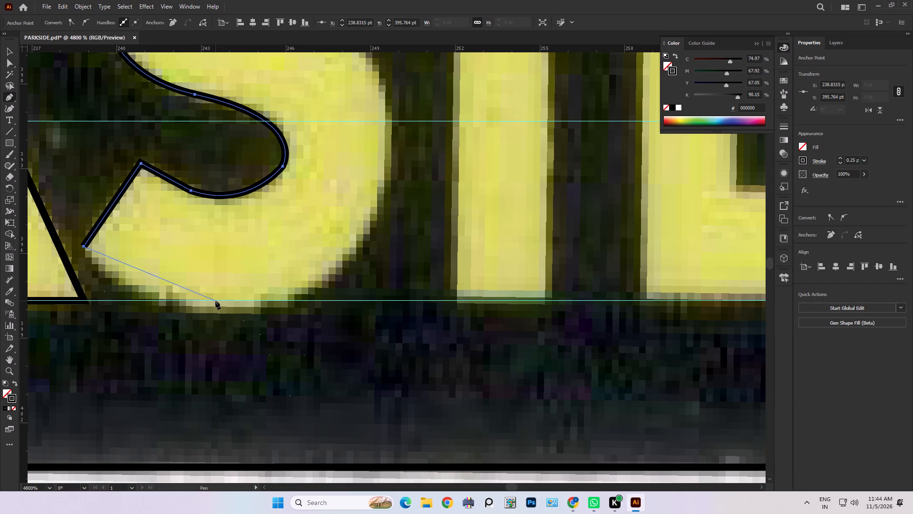
left_click_drag(218, 303, 292, 321)
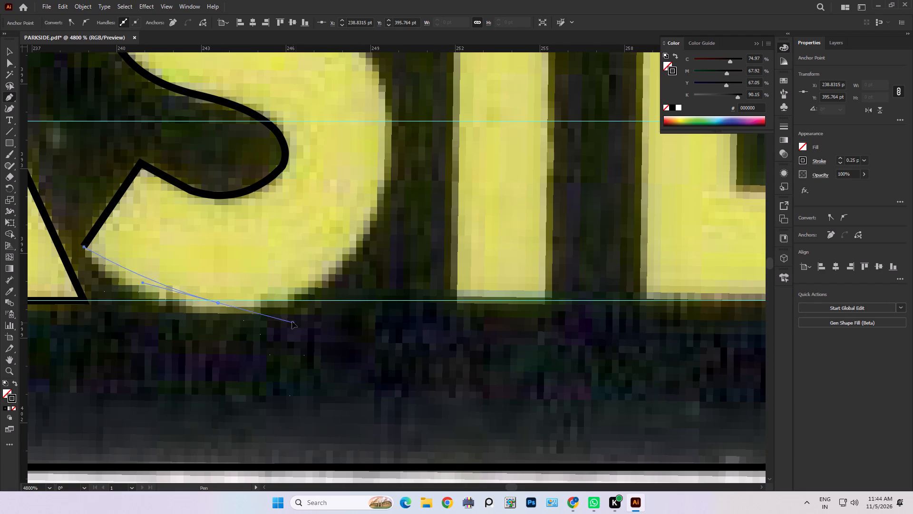
left_click_drag(292, 321, 332, 299)
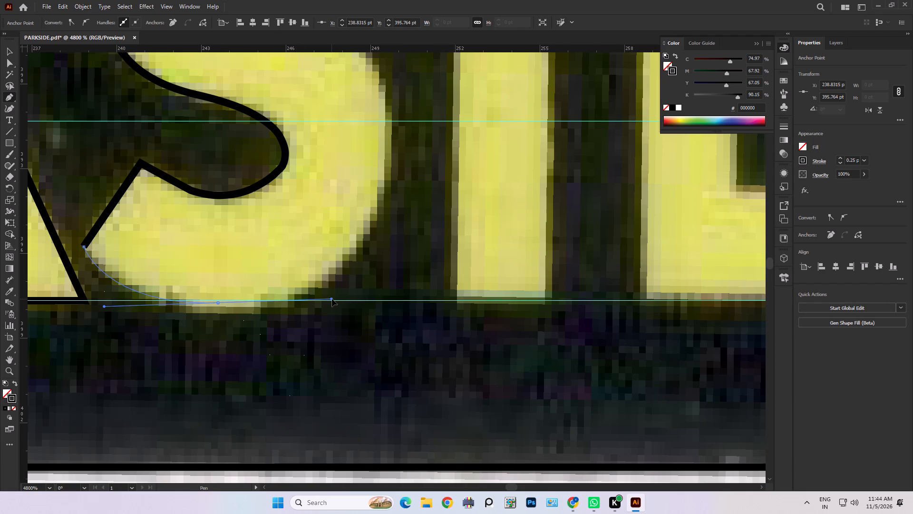
left_click_drag(332, 299, 331, 302)
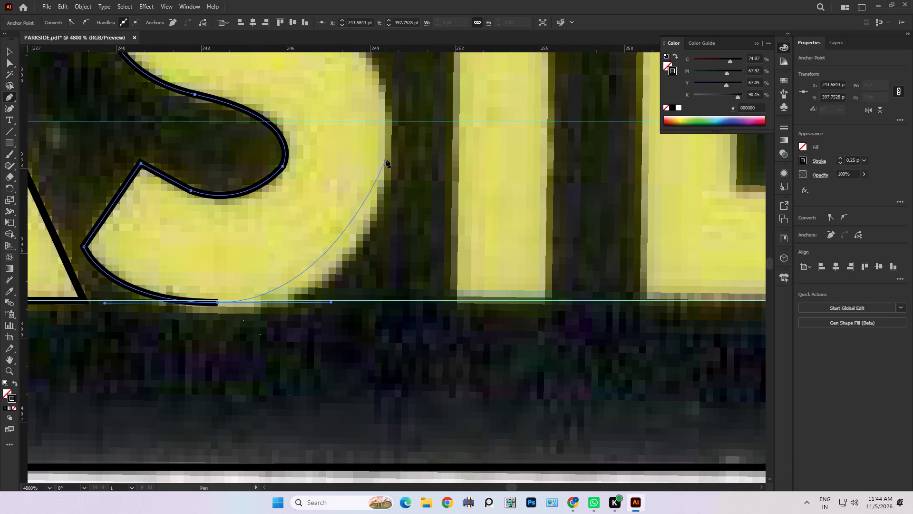
left_click_drag(386, 159, 404, 64)
middle_click_drag(393, 77, 402, 235)
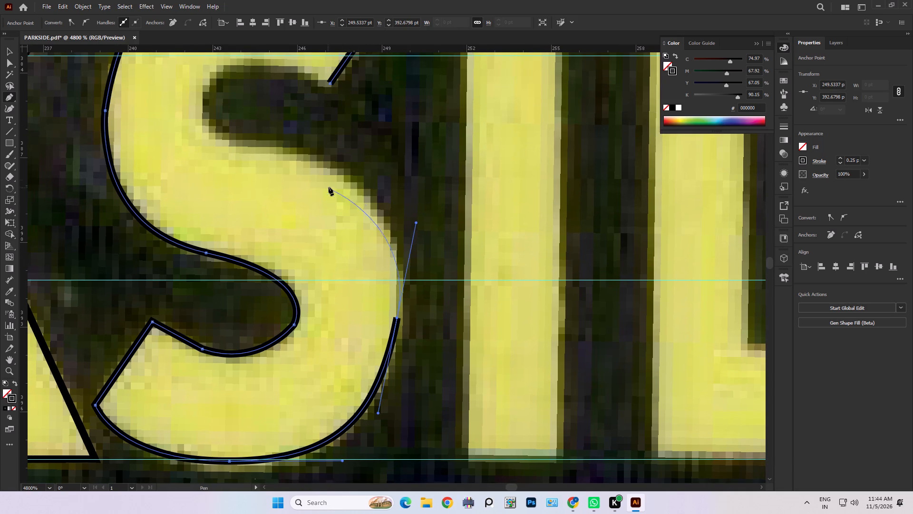
Trace the upper edge of the S's spine through about X 247.31, Y 387.39 pt to a corner point at X 243.63, Y 386.43 pt.
left_click(334, 168)
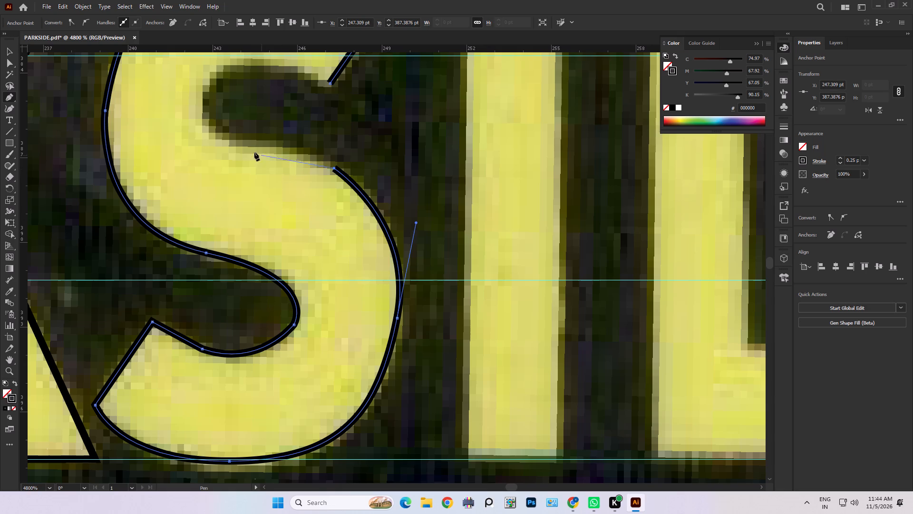
left_click_drag(231, 141, 165, 141)
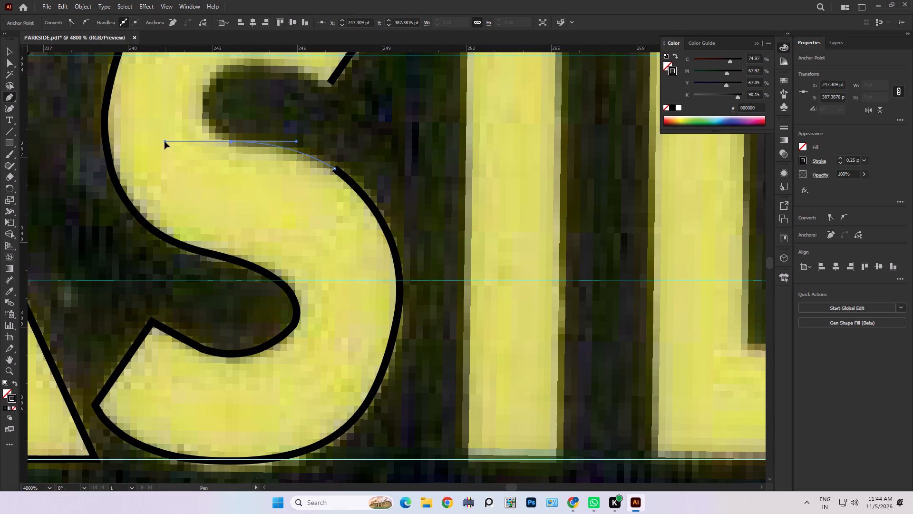
left_click_drag(165, 141, 162, 143)
middle_click_drag(166, 129, 152, 279)
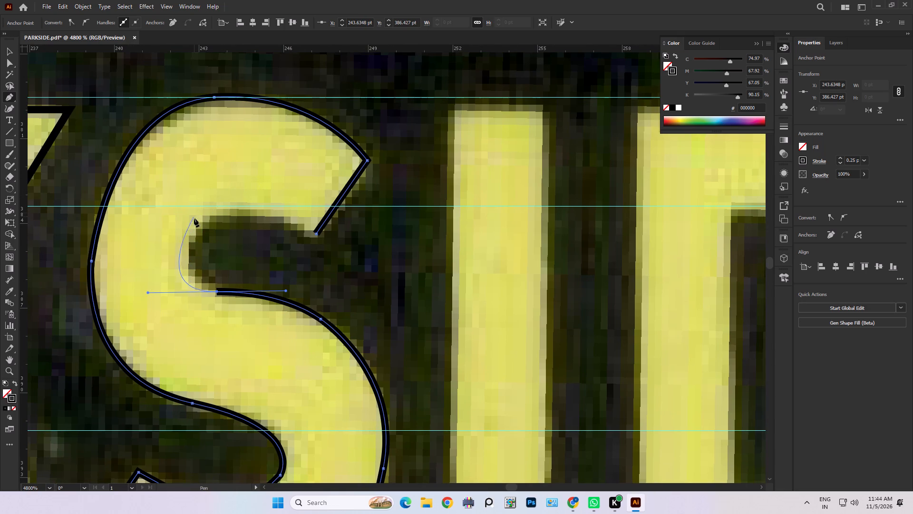
left_click(216, 292, "alt")
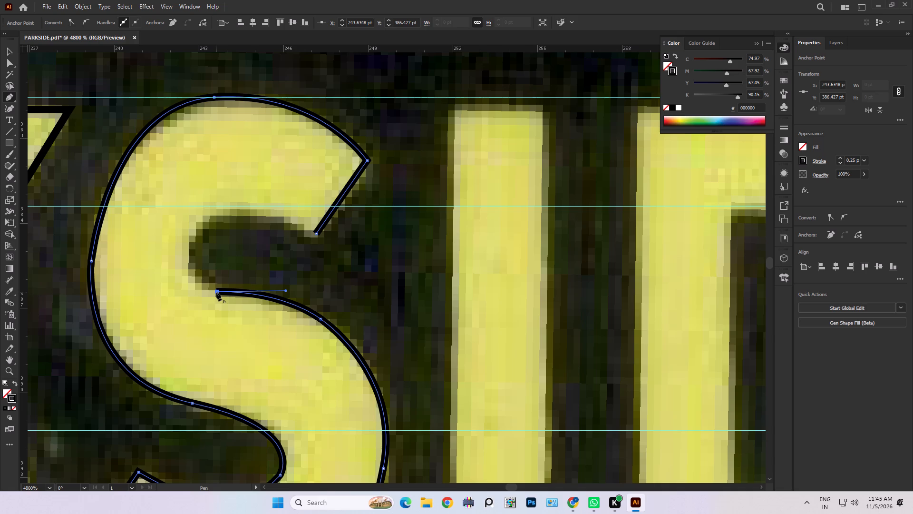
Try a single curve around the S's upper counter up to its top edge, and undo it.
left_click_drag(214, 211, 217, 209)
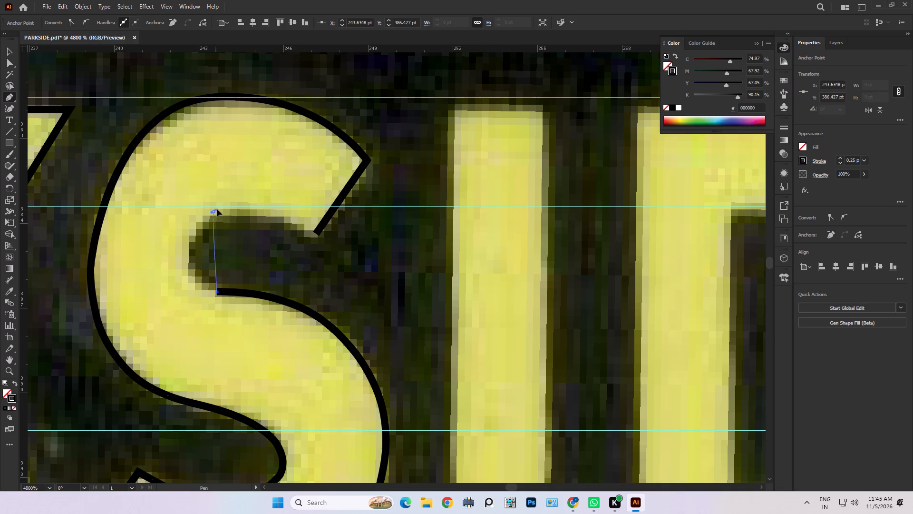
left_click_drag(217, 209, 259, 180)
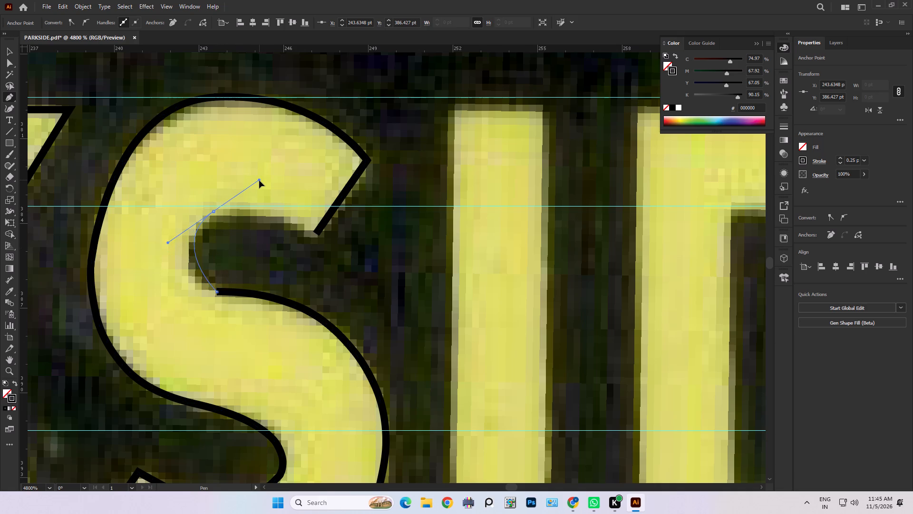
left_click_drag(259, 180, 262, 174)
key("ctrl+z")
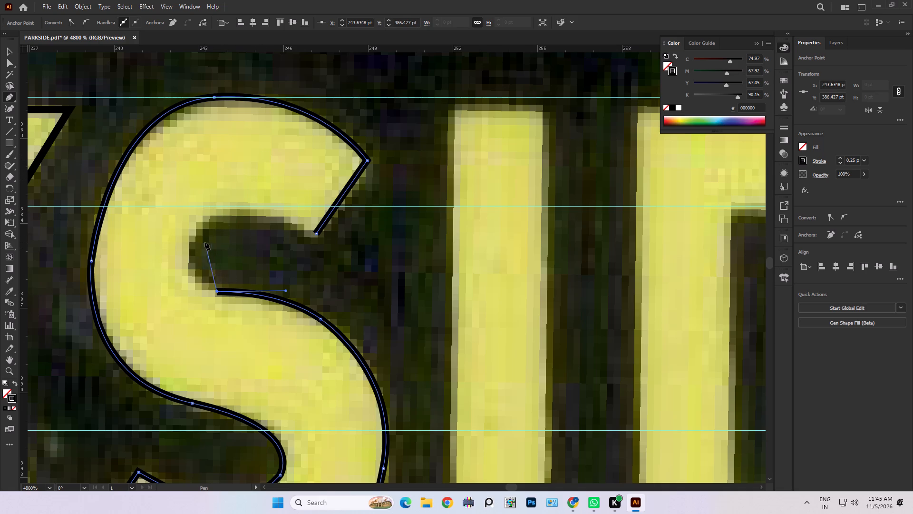
Trace the S's upper counter through about X 242.66, Y 384.98 pt and X 244.06, Y 383.41 pt, closing the path at the upper terminal.
left_click_drag(189, 251, 190, 214)
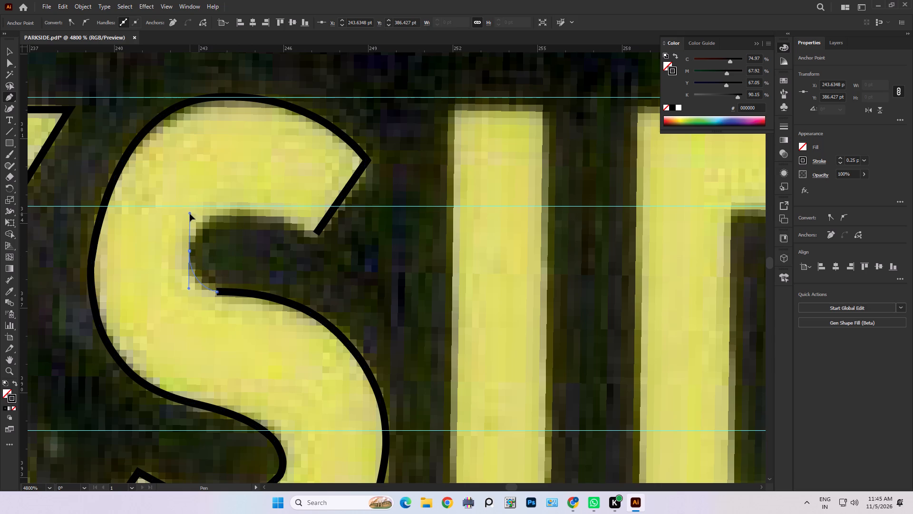
left_click_drag(190, 214, 190, 218)
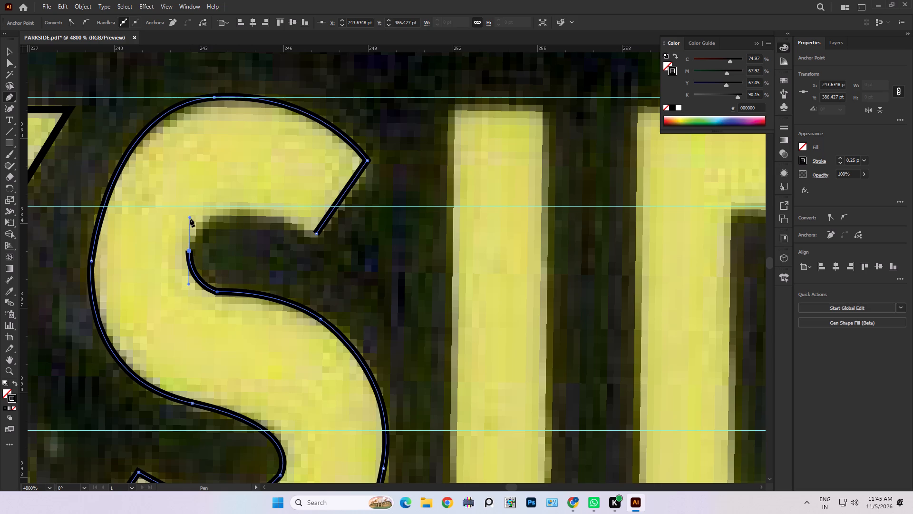
left_click(229, 207)
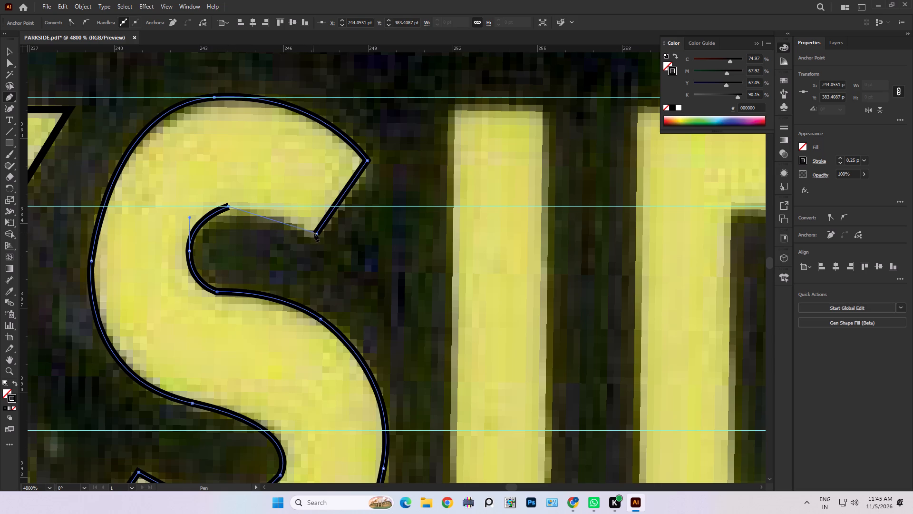
left_click_drag(316, 234, 360, 276)
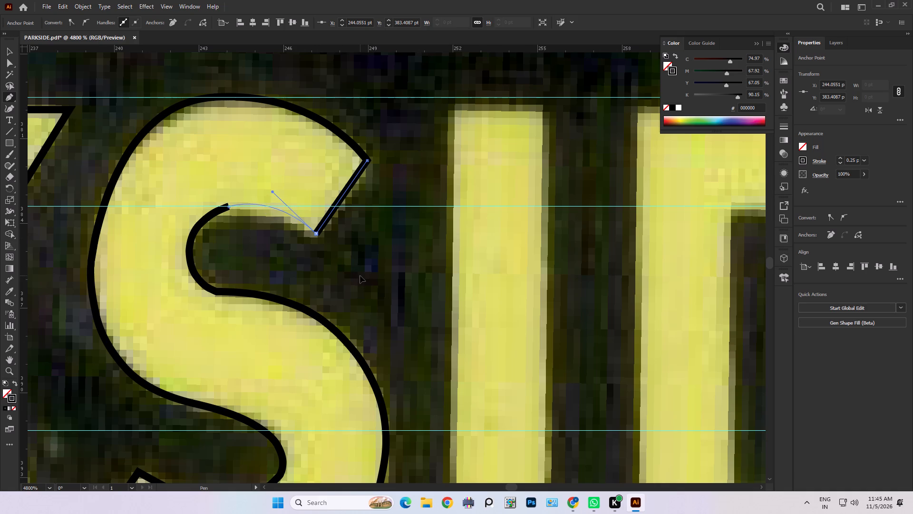
left_click_drag(360, 276, 356, 272)
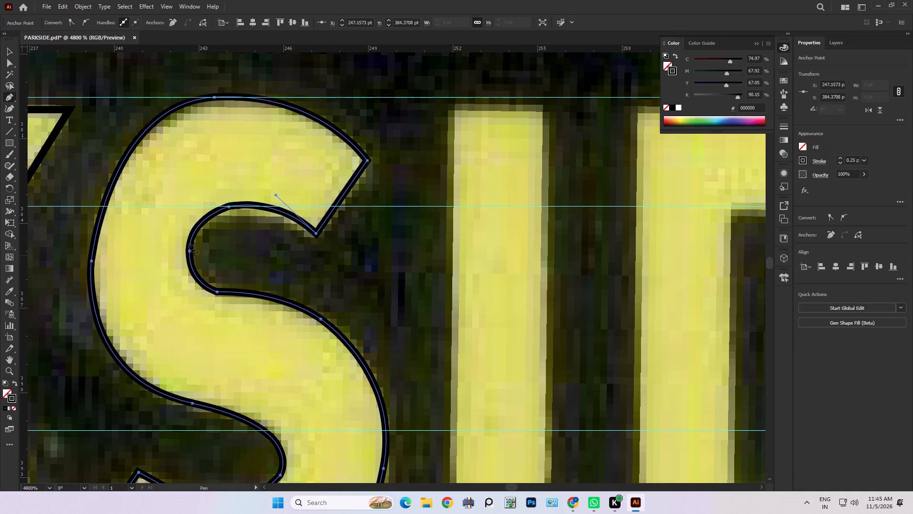
Round the S's corner at the bottom of the upper counter to a radius of about 1.51 pt.
left_click(11, 65)
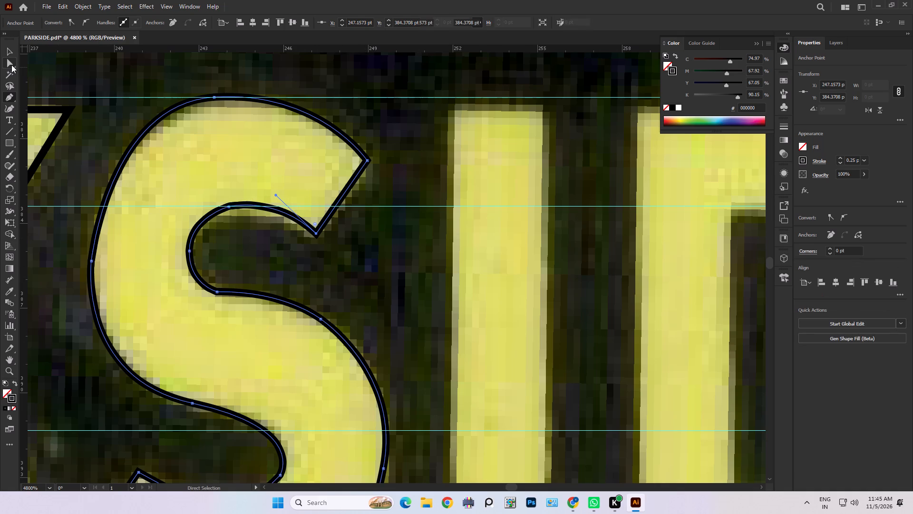
left_click(216, 292)
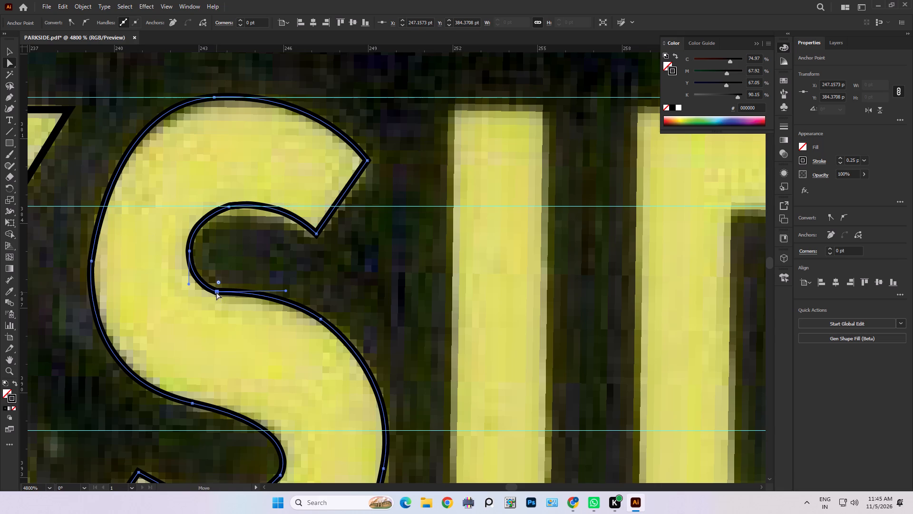
left_click_drag(218, 282, 250, 241)
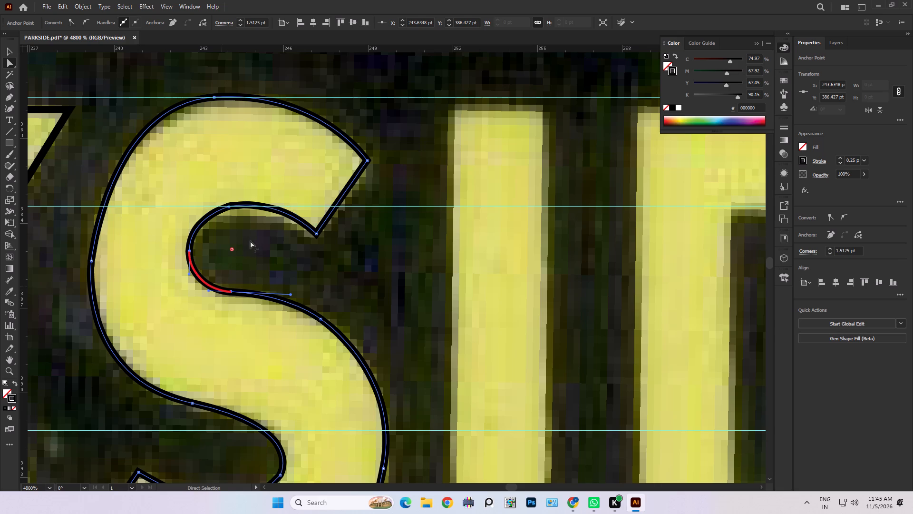
left_click_drag(250, 241, 247, 243)
Round the corner point at the inner end of the S's lower counter to follow the scanned edge.
middle_click_drag(347, 328, 354, 188)
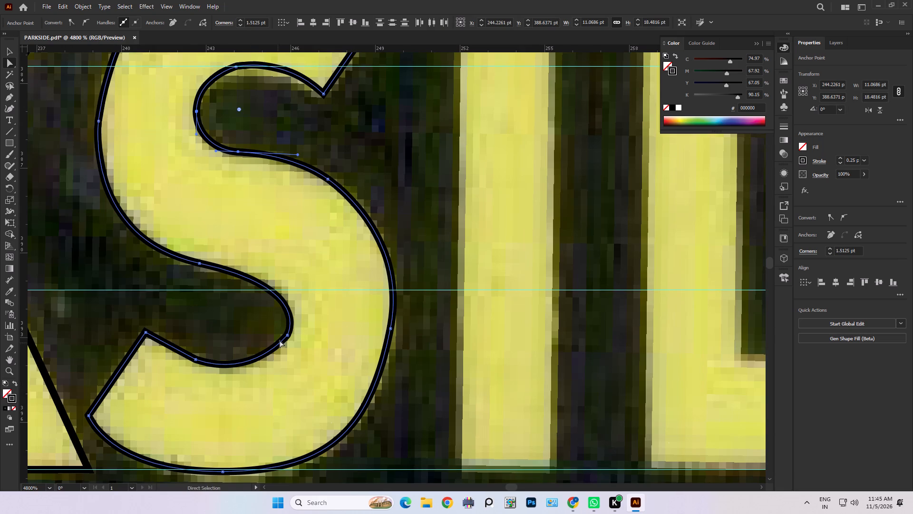
left_click(288, 336)
left_click_drag(279, 330, 178, 288)
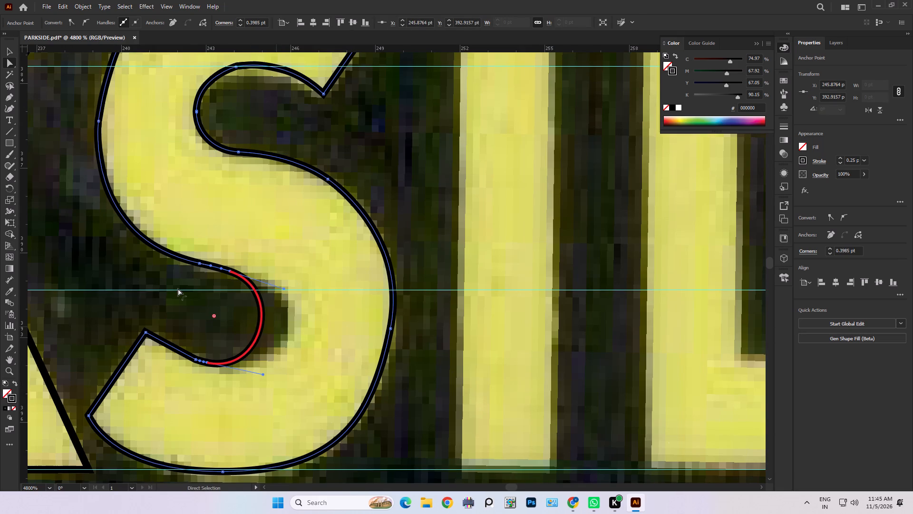
left_click_drag(178, 288, 251, 321)
Check the S's anchor points and handles at the lower counter, outer curve and upper counter against the scanned edge.
left_click(195, 360)
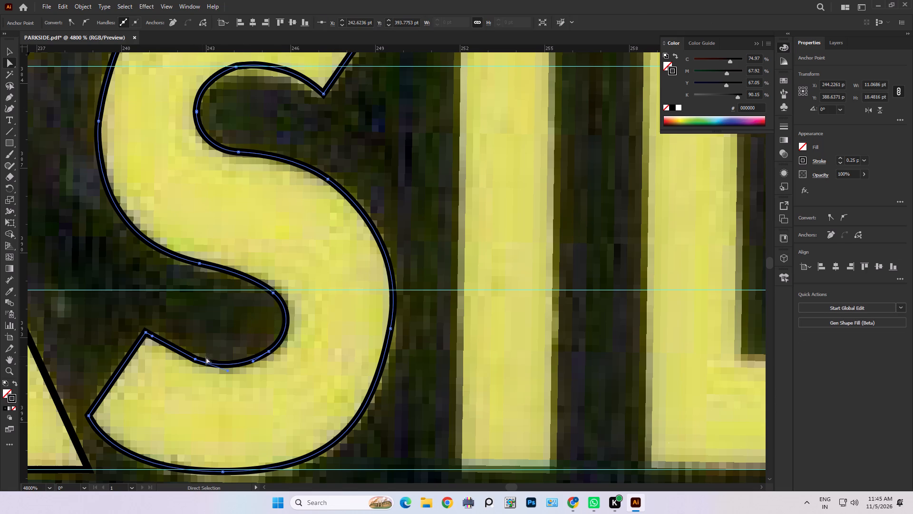
middle_click_drag(209, 321, 284, 407)
left_click(175, 208)
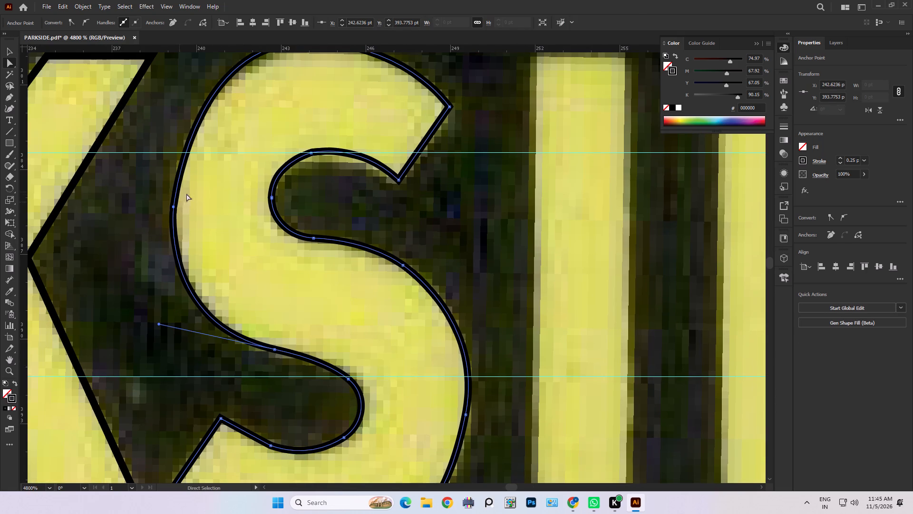
middle_click_drag(197, 185, 199, 309)
middle_click_drag(201, 301, 135, 232)
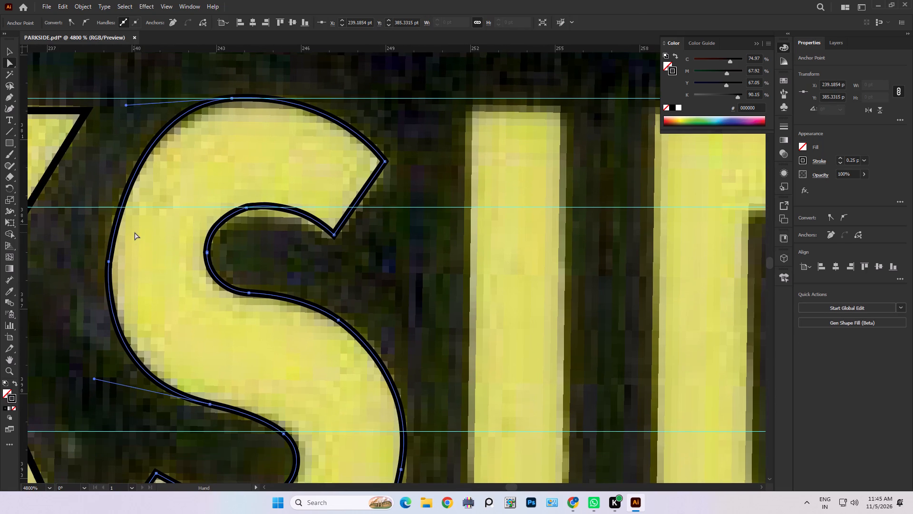
left_click(244, 208)
left_click(248, 208)
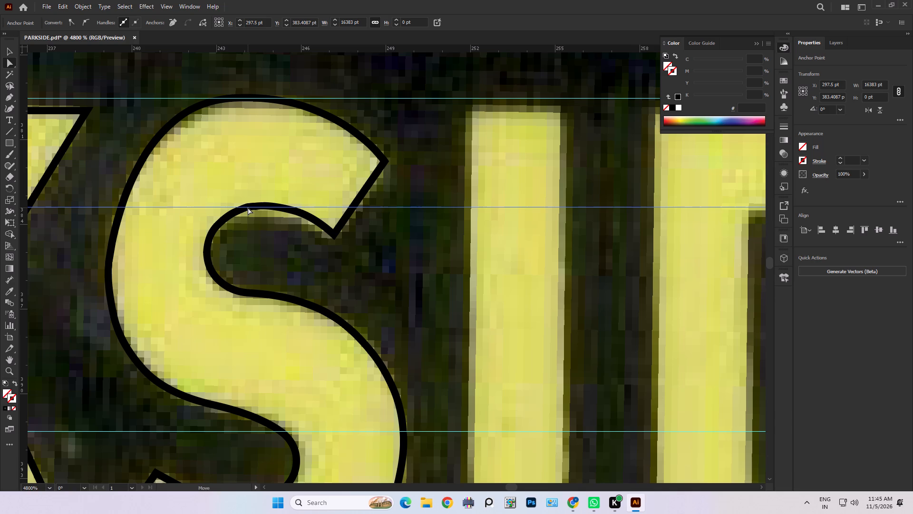
left_click(245, 208)
left_click(240, 210)
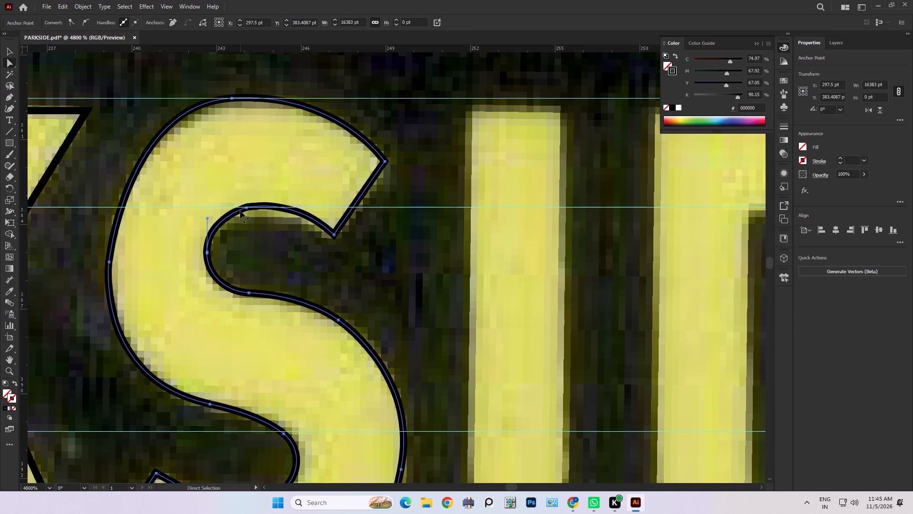
left_click(246, 208)
middle_click_drag(311, 264, 308, 262)
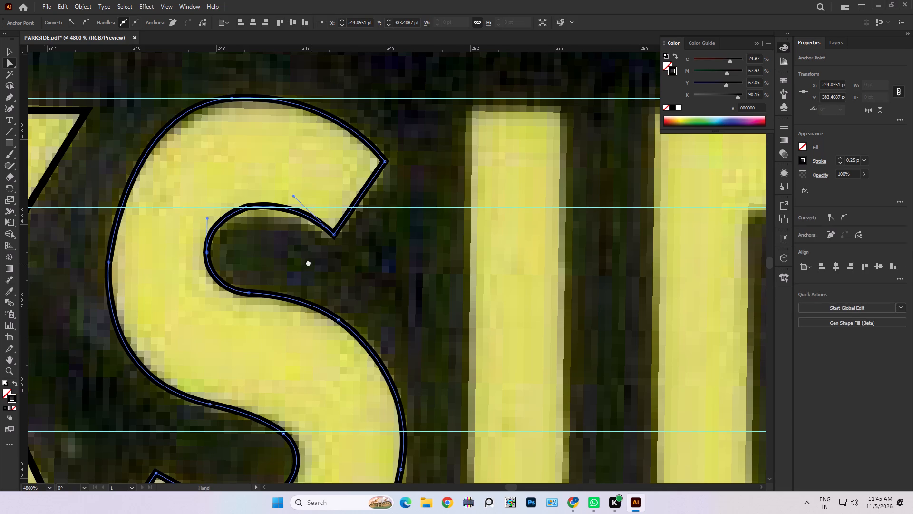
Trace the letter I as a closed straight-sided Pen outline, with corners near X 251.91 and 255.28 pt and its base near Y 397.69 pt.
middle_click_drag(308, 262, 235, 200)
scroll(235, 200, "down", 2, "alt")
middle_click_drag(251, 269, 237, 305)
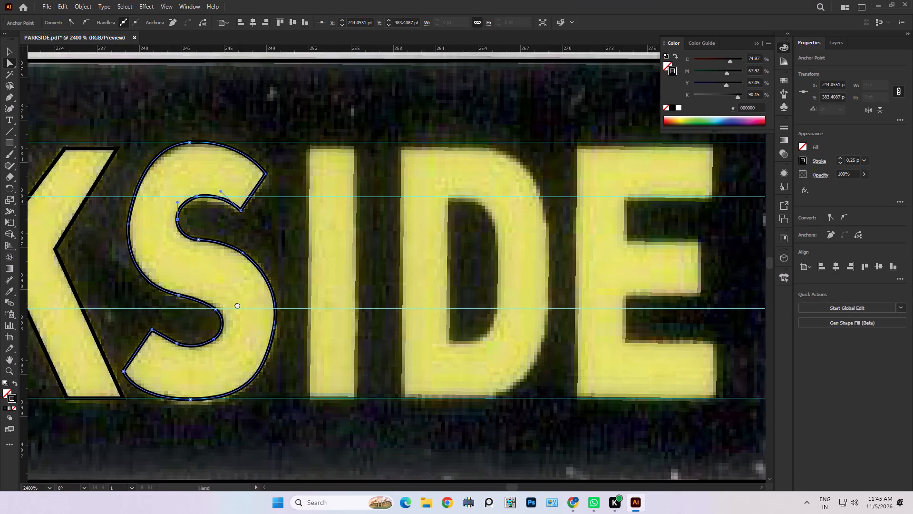
middle_click_drag(237, 305, 235, 307)
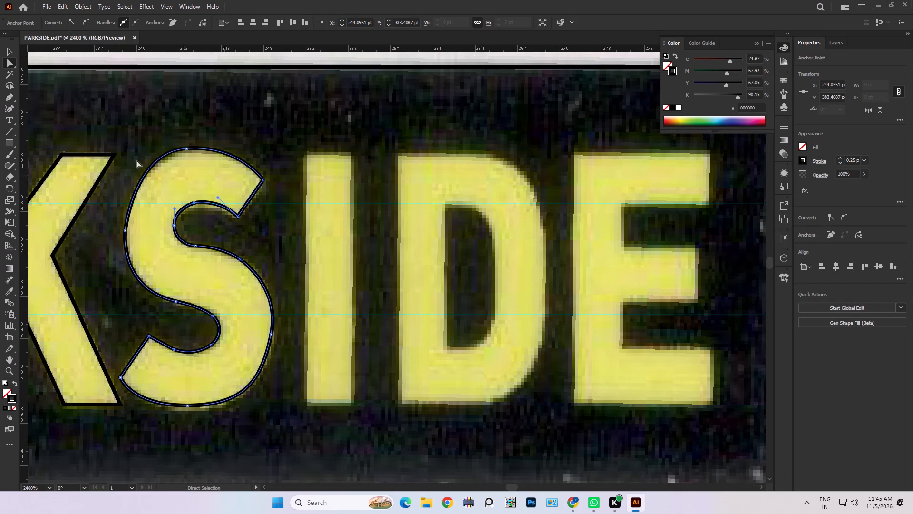
left_click(11, 94)
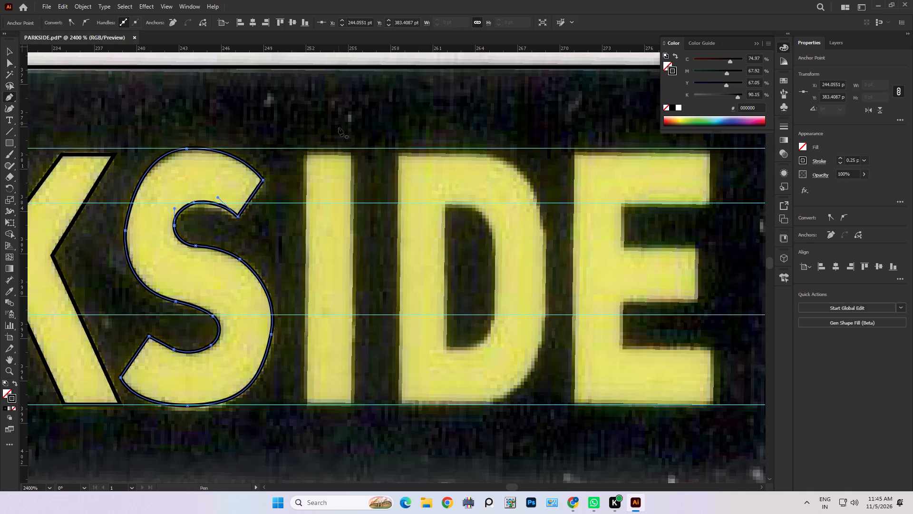
left_click(308, 151)
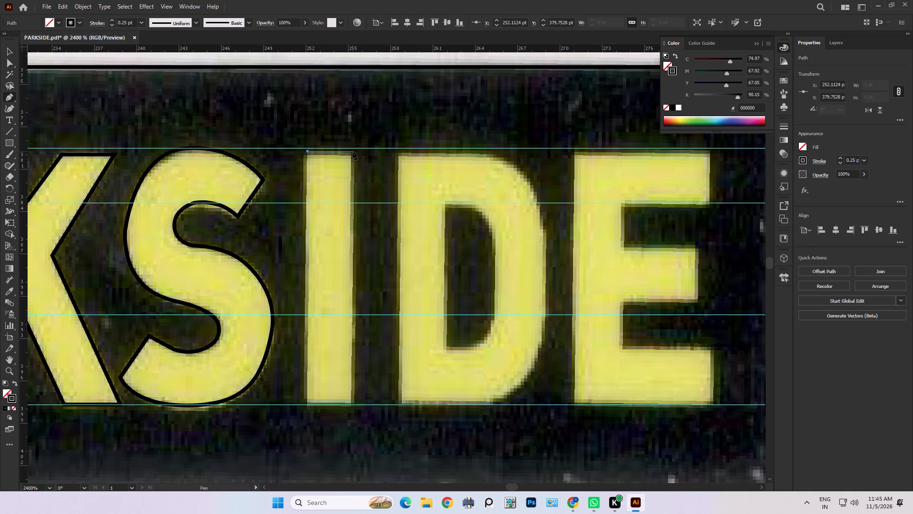
left_click(352, 151, "shift")
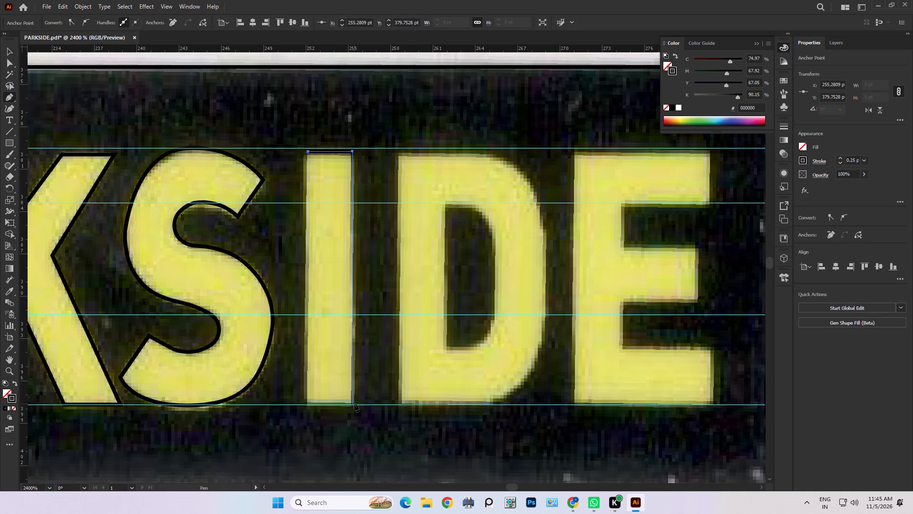
left_click(354, 404, "shift")
left_click(305, 405, "shift")
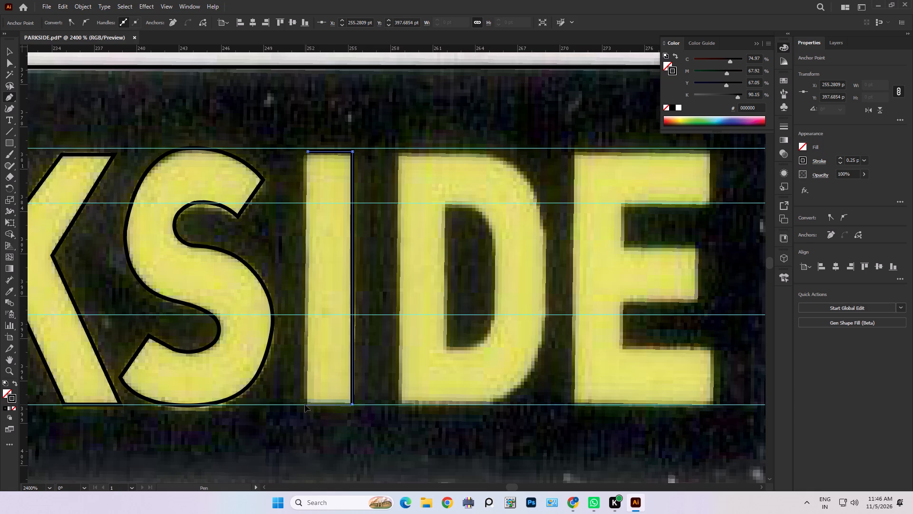
left_click(304, 150, "shift")
scroll(306, 151, "up", 4, "alt")
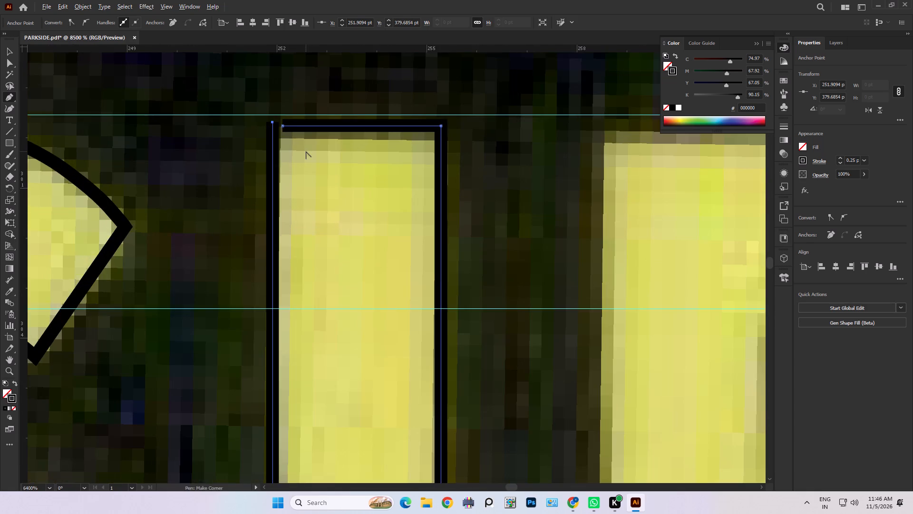
scroll(287, 124, "up", 4, "alt")
scroll(288, 126, "down", 1)
middle_click_drag(288, 126, 347, 436)
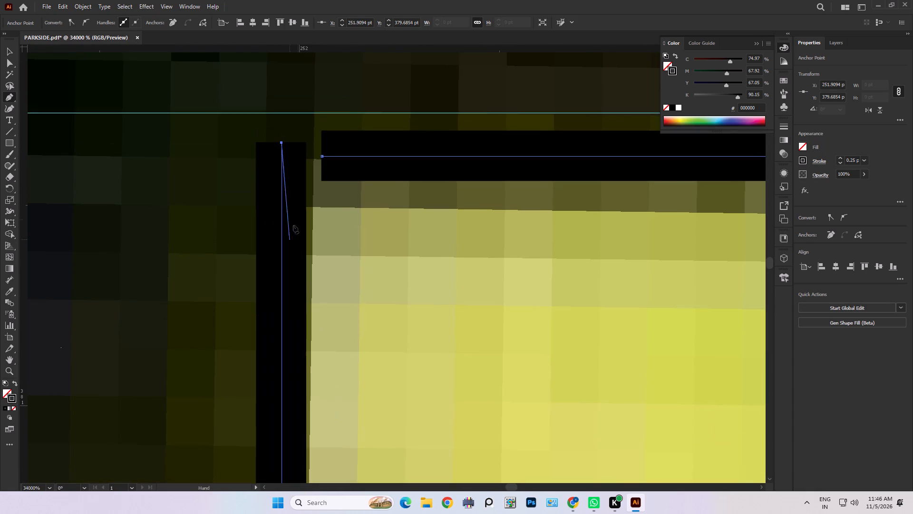
left_click(323, 155)
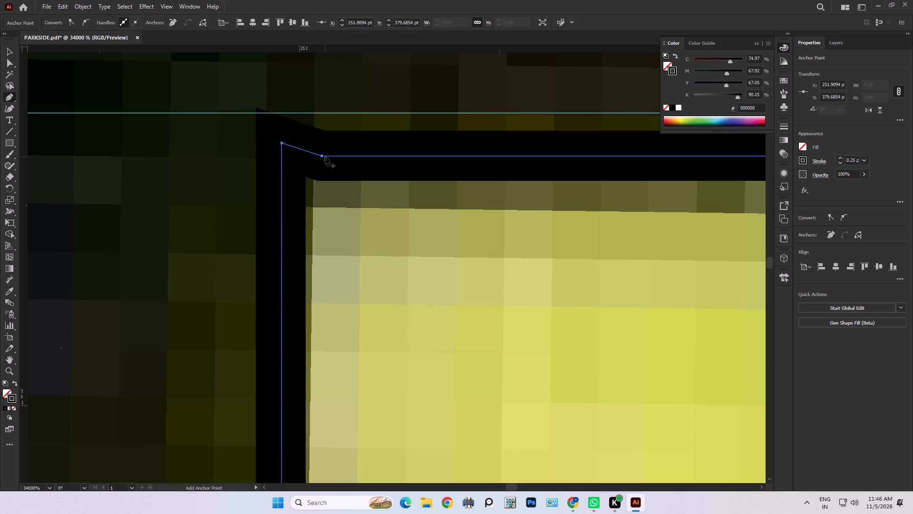
Move the I's outermost upper-left anchor down to about Y 379.75 pt, level with the top edge.
left_click(9, 62)
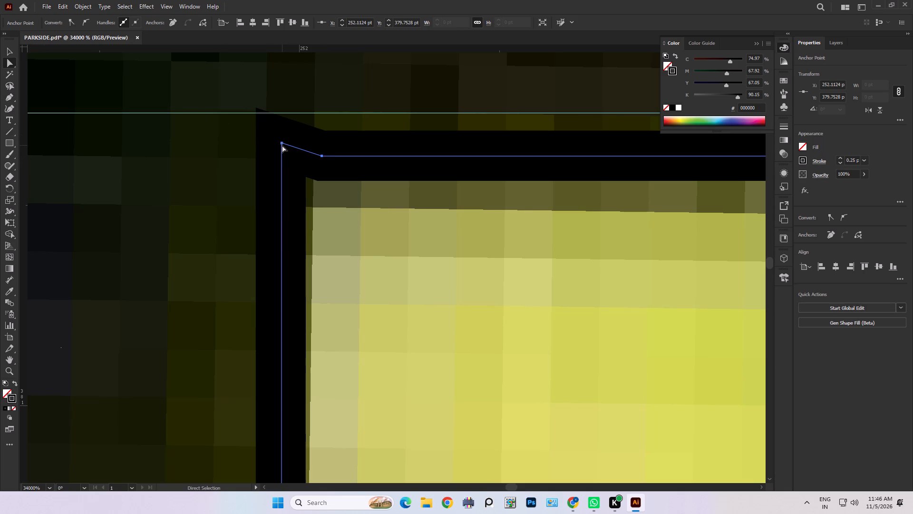
left_click(282, 142)
left_click_drag(282, 142, 282, 156)
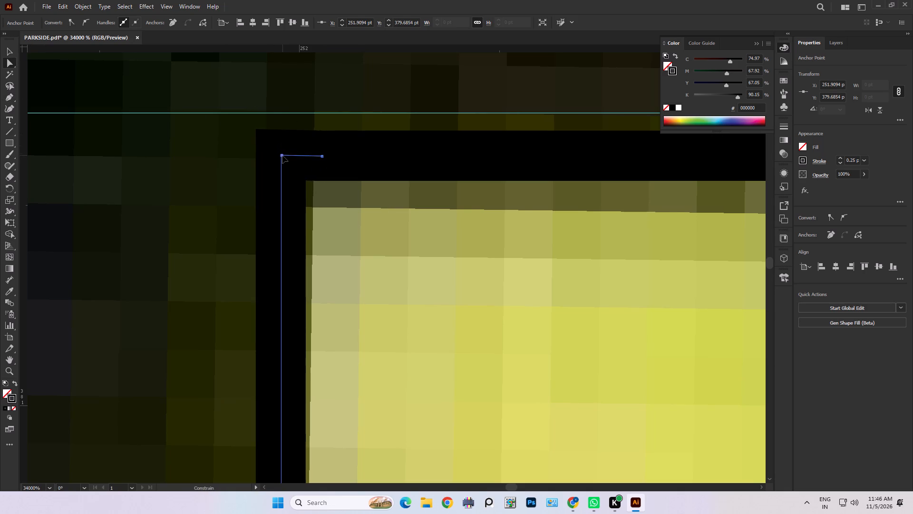
left_click_drag(282, 156, 281, 156)
Trace the D's outer left edge and base to about X 264.95 pt, curving up to a corner near X 268.56, Y 393.40 pt.
scroll(318, 217, "down", 9, "alt")
middle_click_drag(348, 245, 219, 186)
middle_click_drag(316, 215, 267, 215)
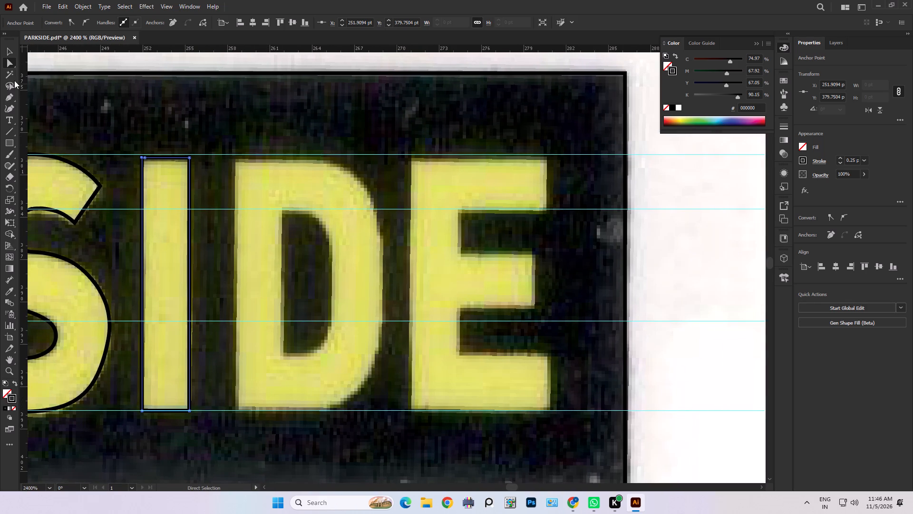
left_click(11, 93)
left_click(233, 158)
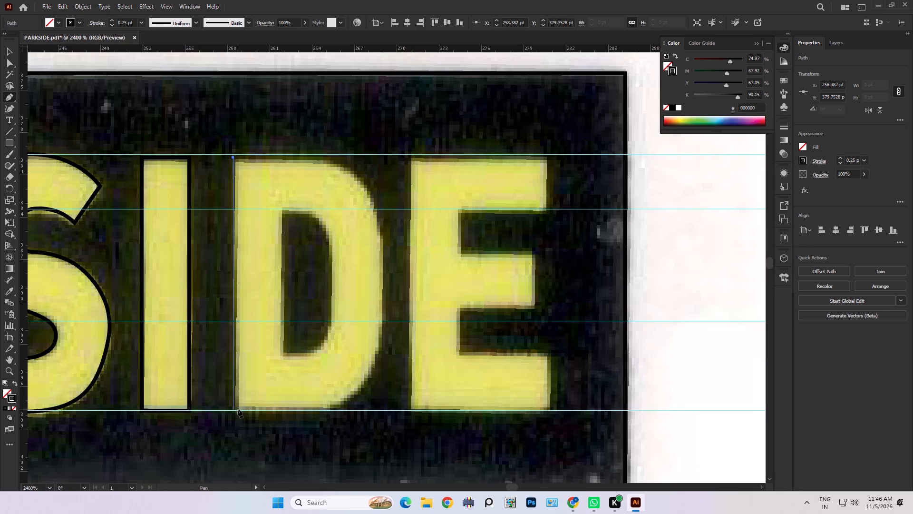
left_click(238, 409, "shift")
left_click(326, 412, "shift")
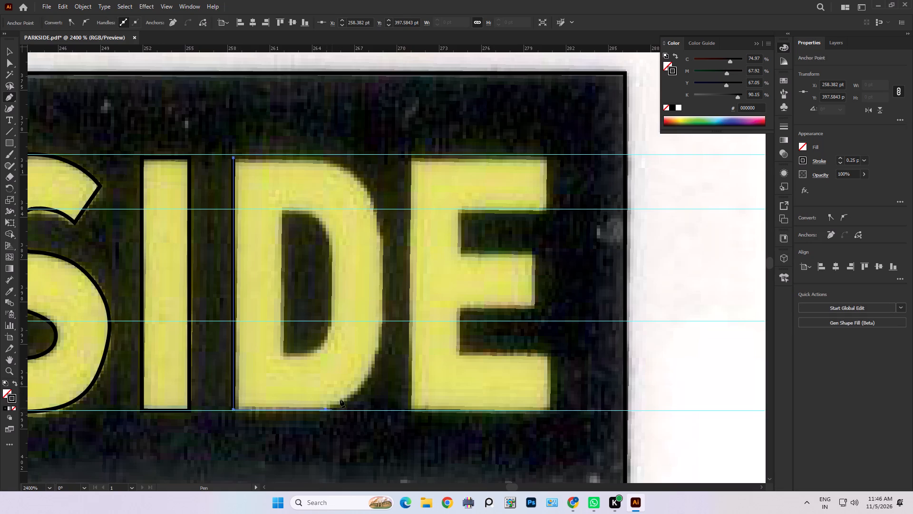
left_click_drag(377, 350, 378, 346)
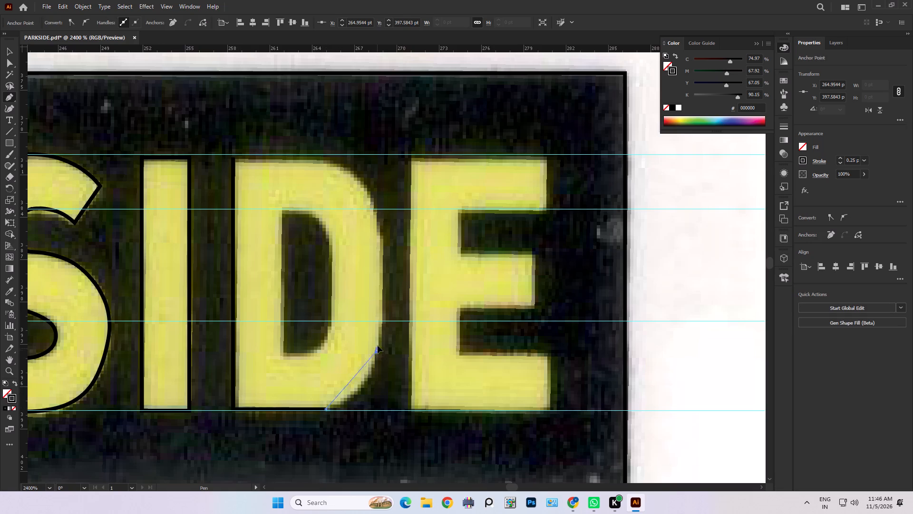
left_click_drag(378, 346, 381, 302)
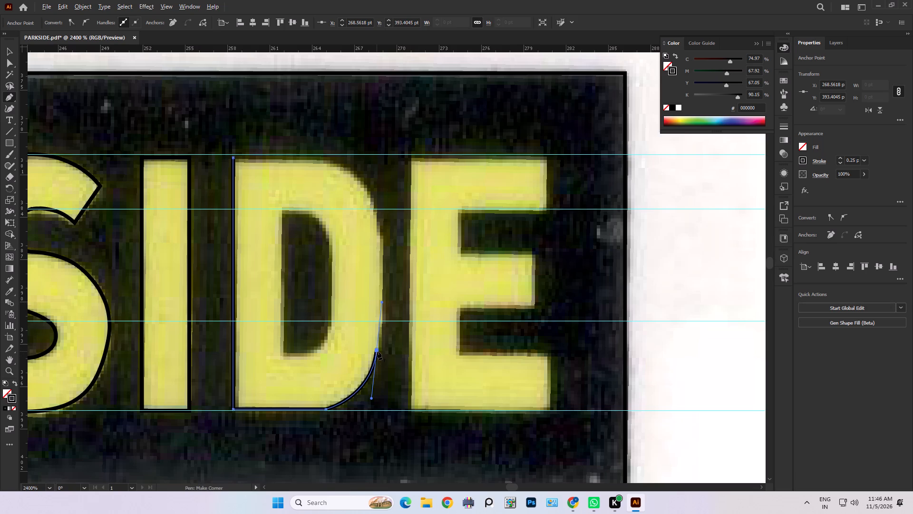
left_click(377, 351, "alt")
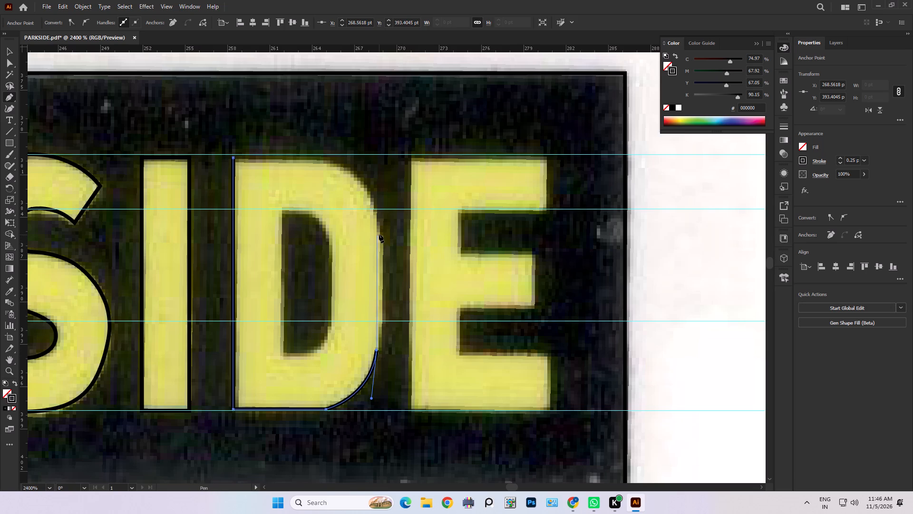
Continue the D's outline up to about Y 385.18 pt, curve to about X 264.69, Y 379.99 pt, and close it at the starting corner.
left_click(379, 234, "shift")
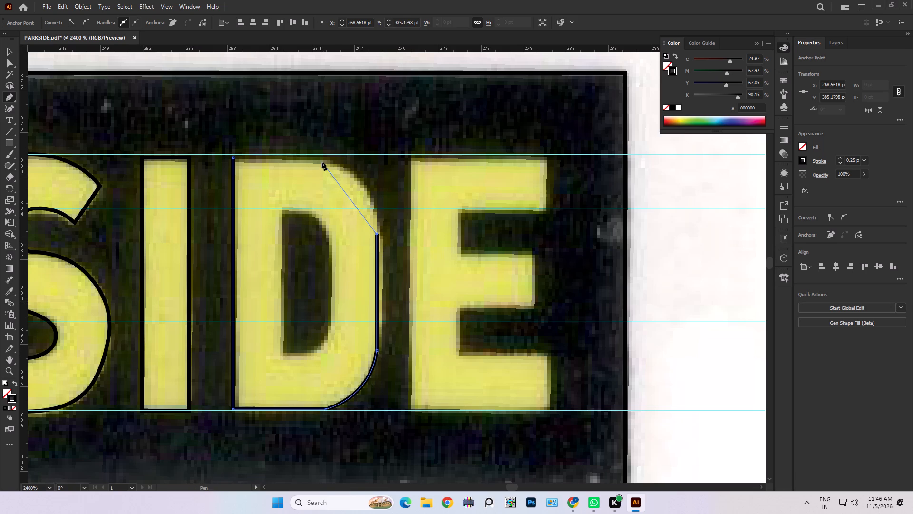
left_click_drag(322, 161, 257, 144)
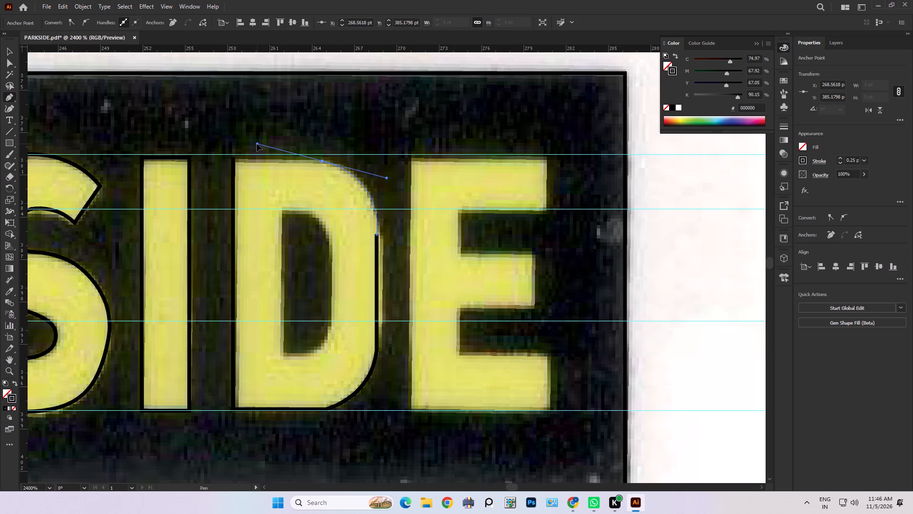
left_click_drag(257, 144, 262, 143)
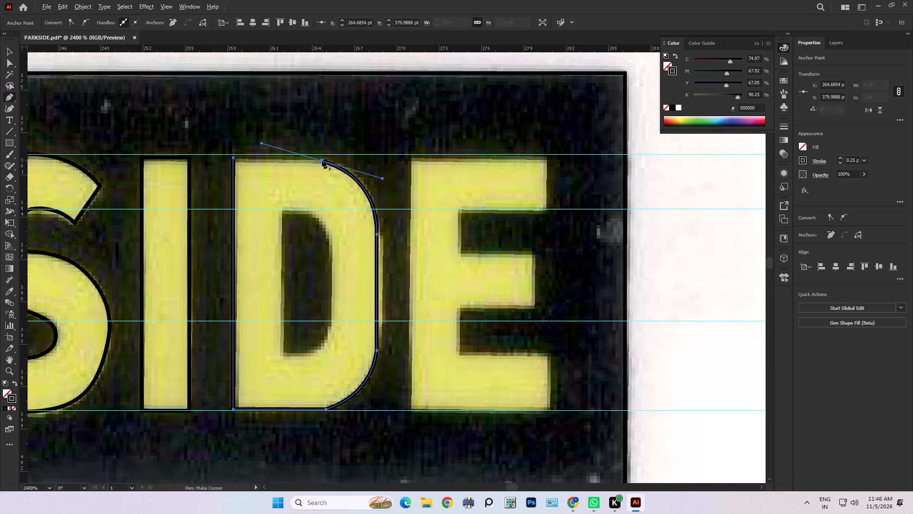
left_click(322, 160, "alt")
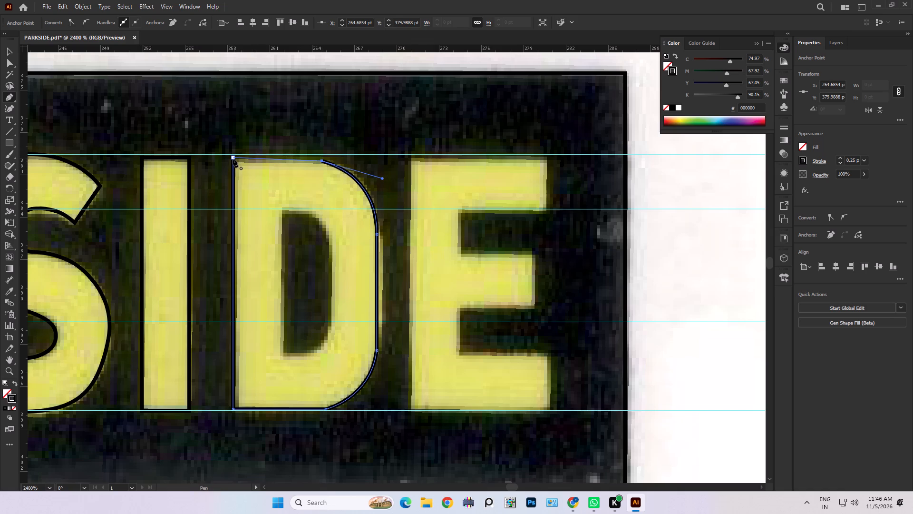
left_click(233, 159)
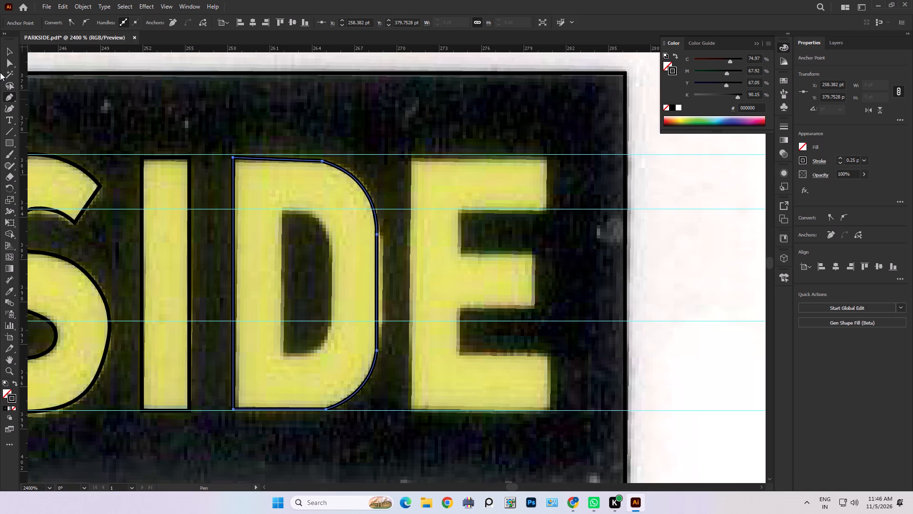
Move the top horizontal guide to Y 379.75 pt, aligned with the D's upper-left corner.
left_click(10, 62)
scroll(256, 159, "up", 3, "alt")
middle_click_drag(312, 153, 313, 176)
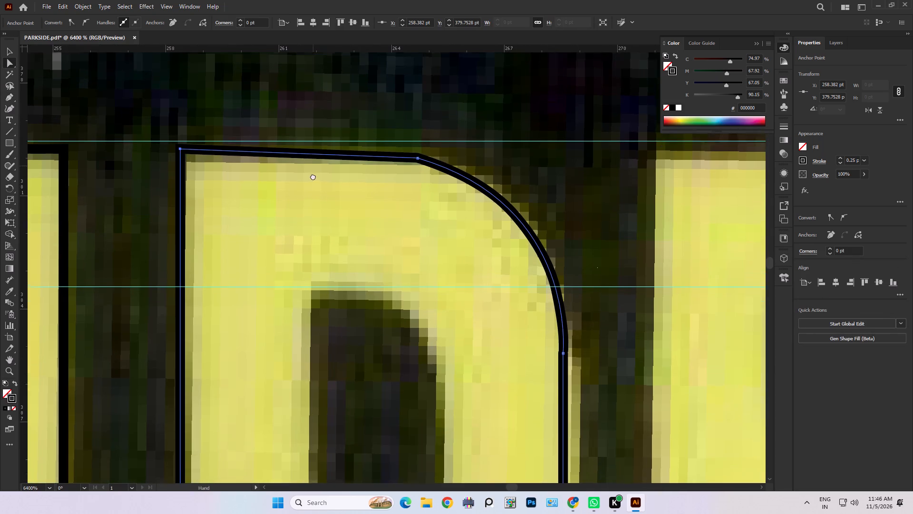
middle_click_drag(313, 176, 306, 213)
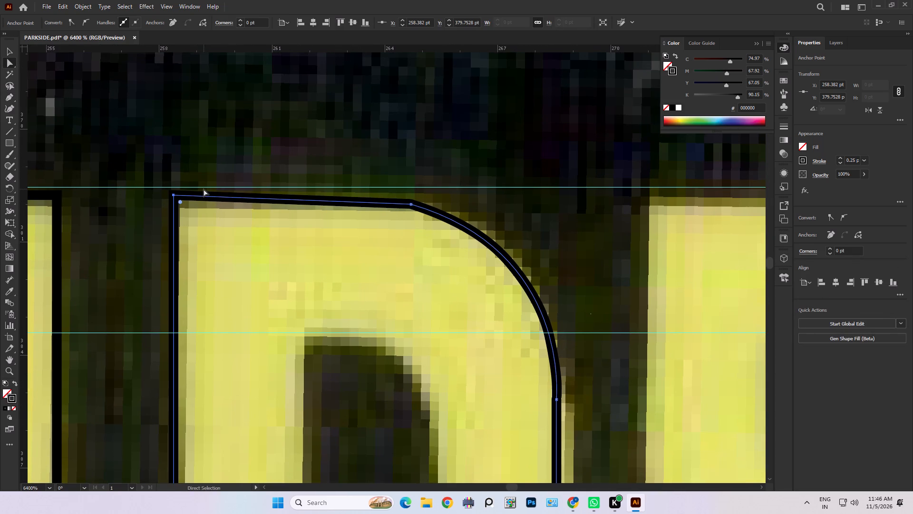
left_click(203, 188)
left_click_drag(203, 188, 178, 195)
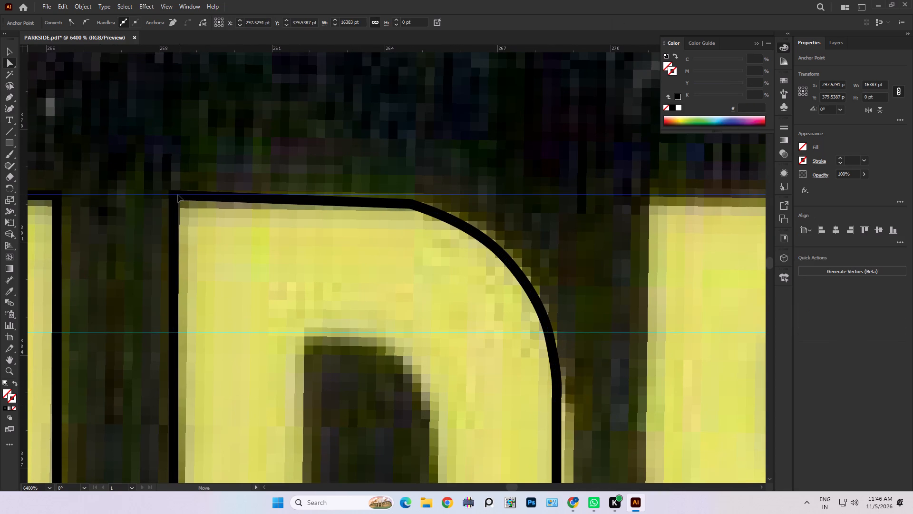
left_click_drag(178, 195, 174, 197)
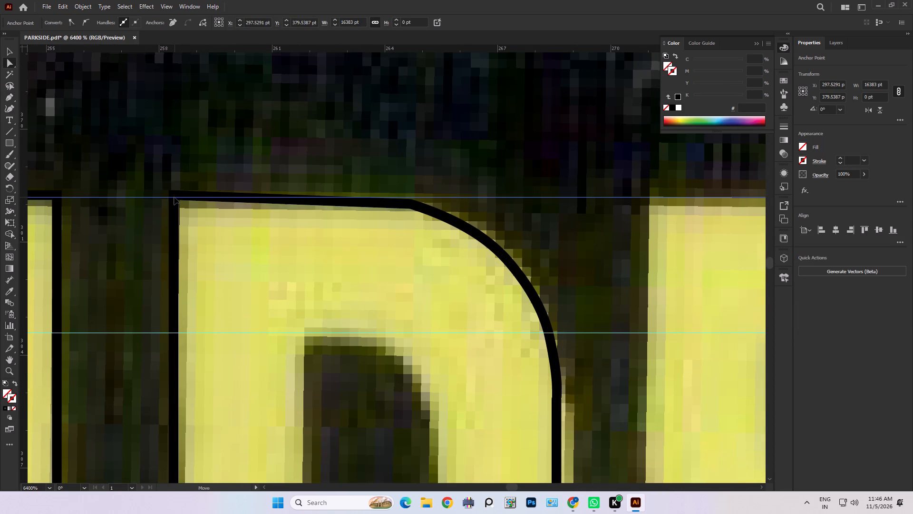
left_click_drag(174, 197, 175, 196)
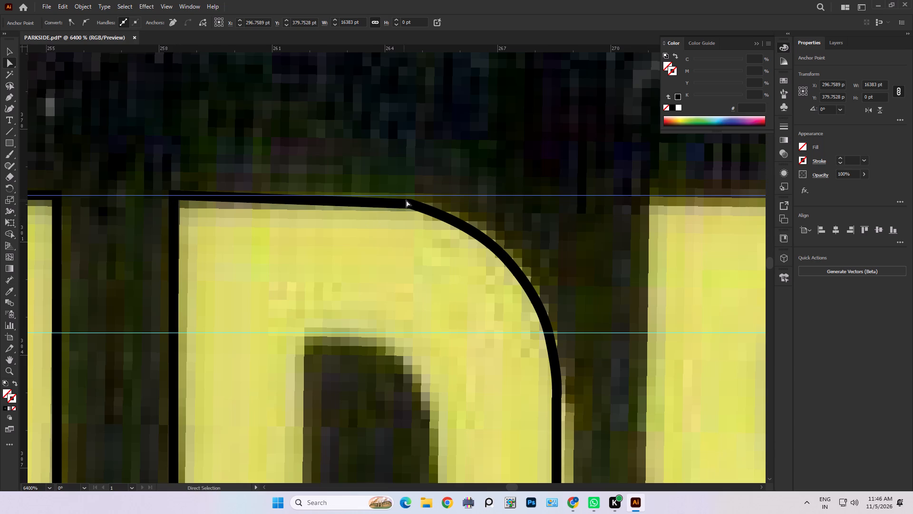
Move the D's upper curve-start anchor to about X 264.73, Y 379.75 pt on the top guide and flatten its curve handle.
left_click(408, 204)
left_click(409, 204)
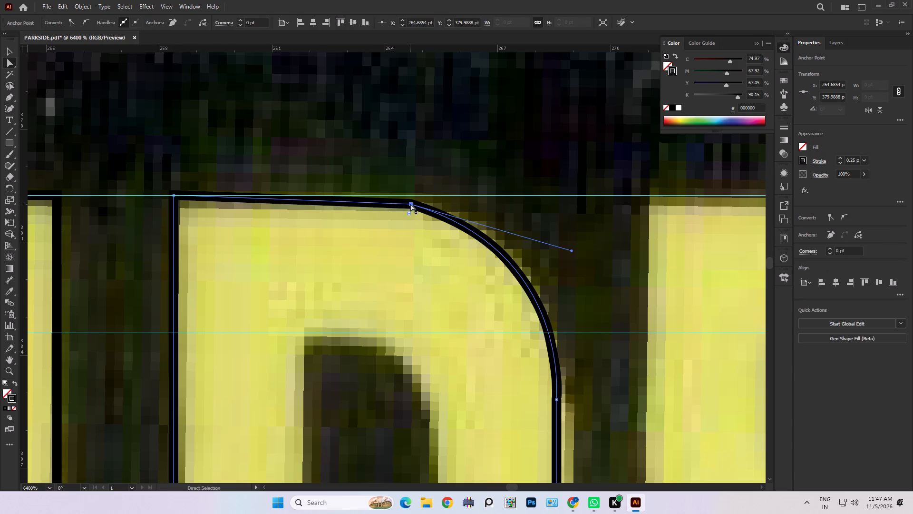
left_click_drag(410, 204, 412, 196)
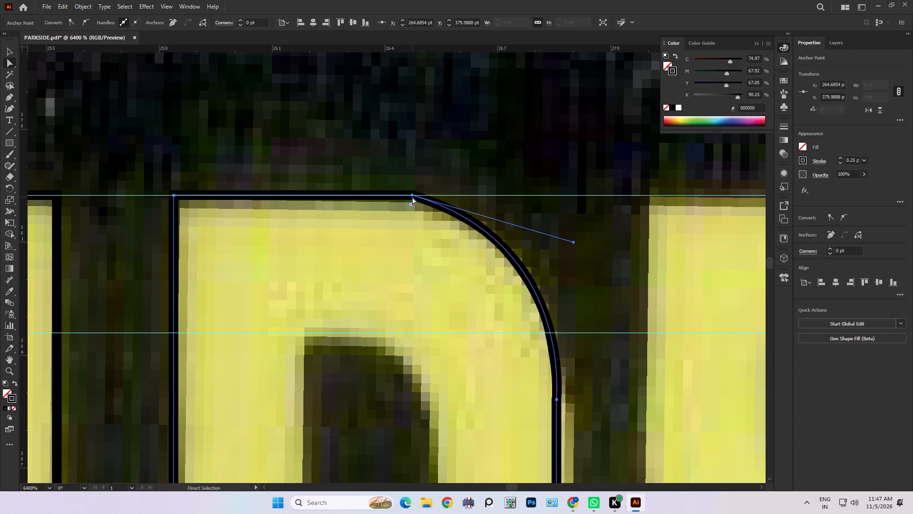
left_click_drag(574, 242, 571, 234)
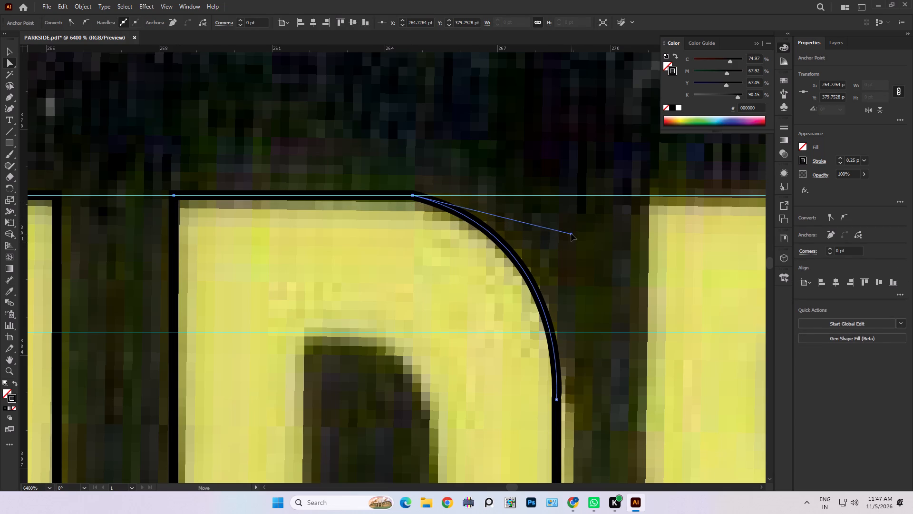
left_click_drag(571, 234, 566, 228)
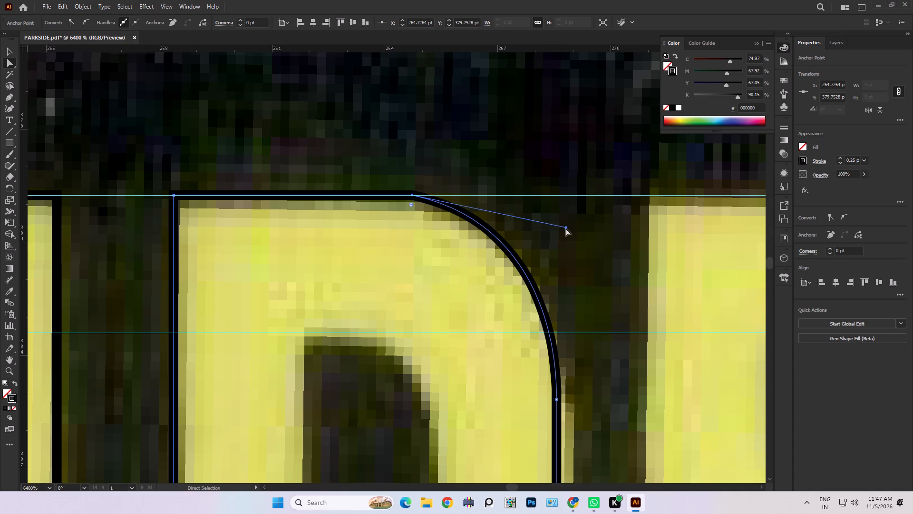
Trace the D's counter from X 261.85, Y 383.29 pt down to Y 393.78 pt, across to X 263.81 pt, and curve to X 265.29, Y 391.75 pt.
scroll(538, 309, "down", 5, "alt")
middle_click_drag(534, 326, 527, 325)
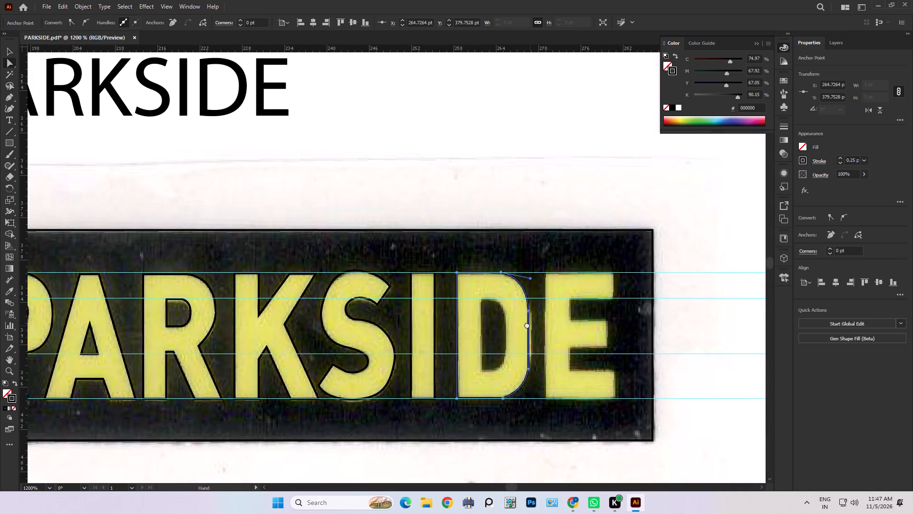
middle_click_drag(527, 325, 508, 322)
scroll(470, 322, "up", 1)
middle_click_drag(476, 332, 410, 308)
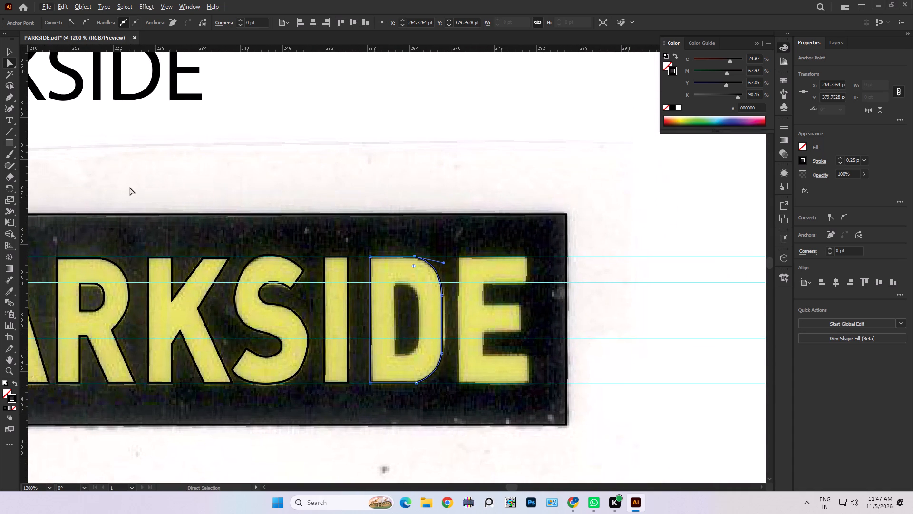
left_click(10, 96)
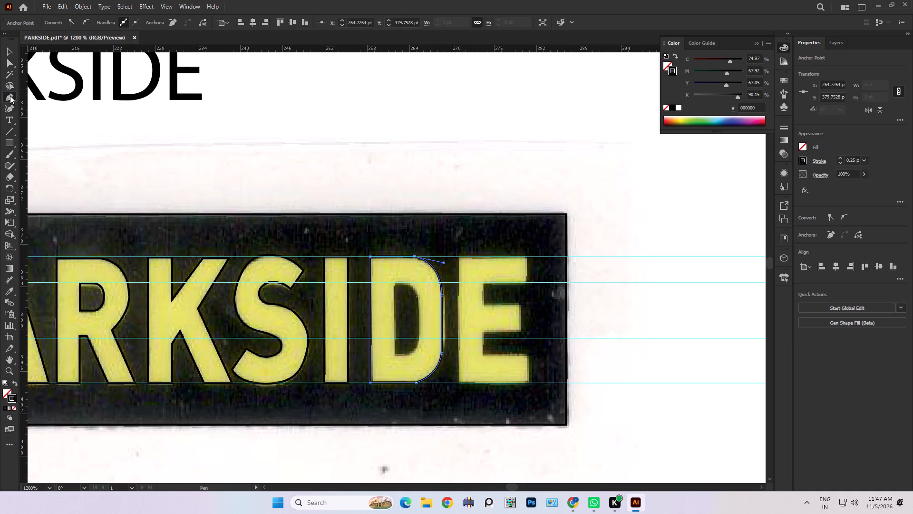
scroll(414, 326, "up", 2, "alt")
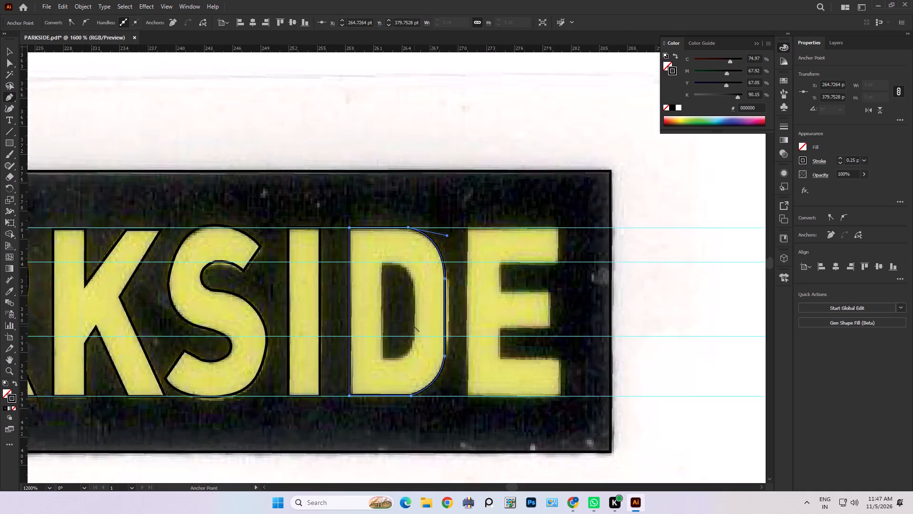
middle_click_drag(377, 279, 357, 231)
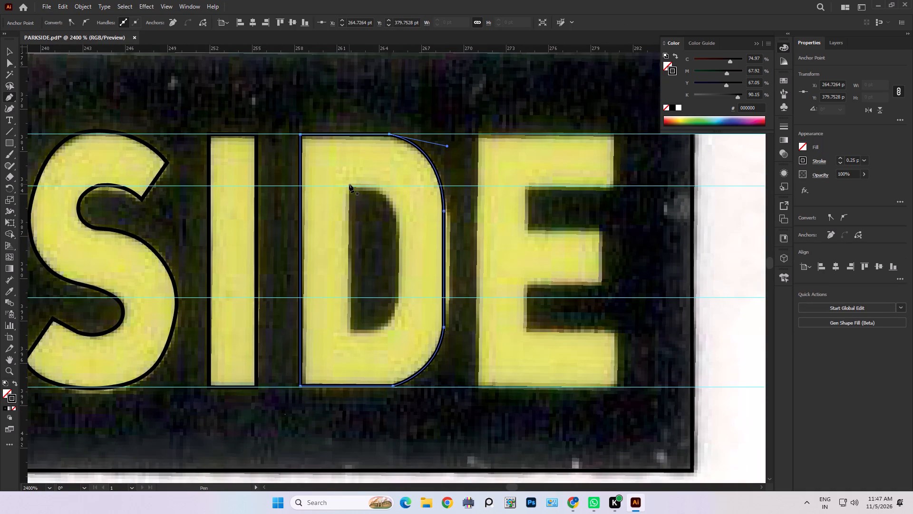
left_click(349, 184)
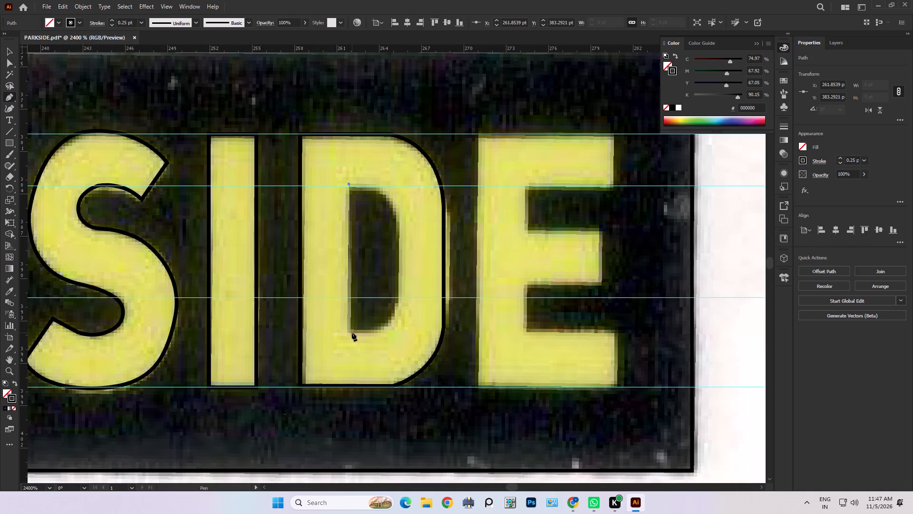
left_click(352, 332, "shift")
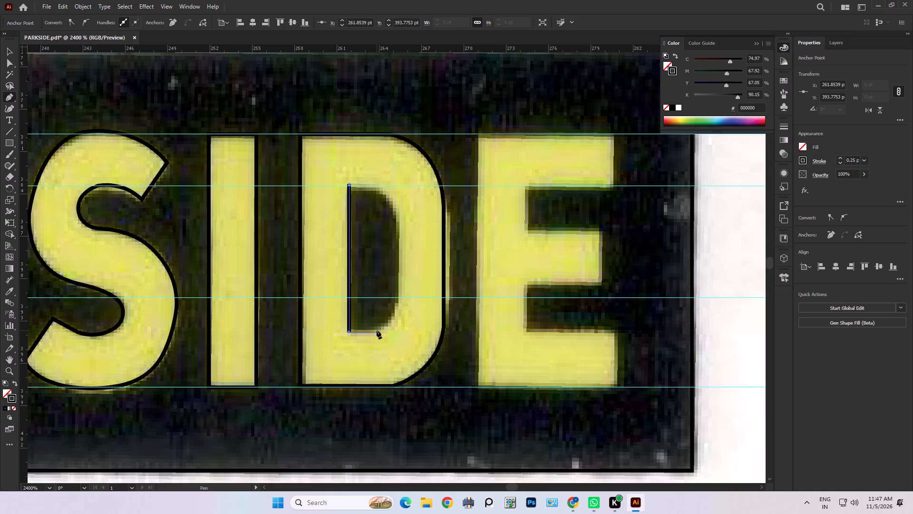
left_click(377, 330, "shift")
left_click_drag(398, 304, 405, 274)
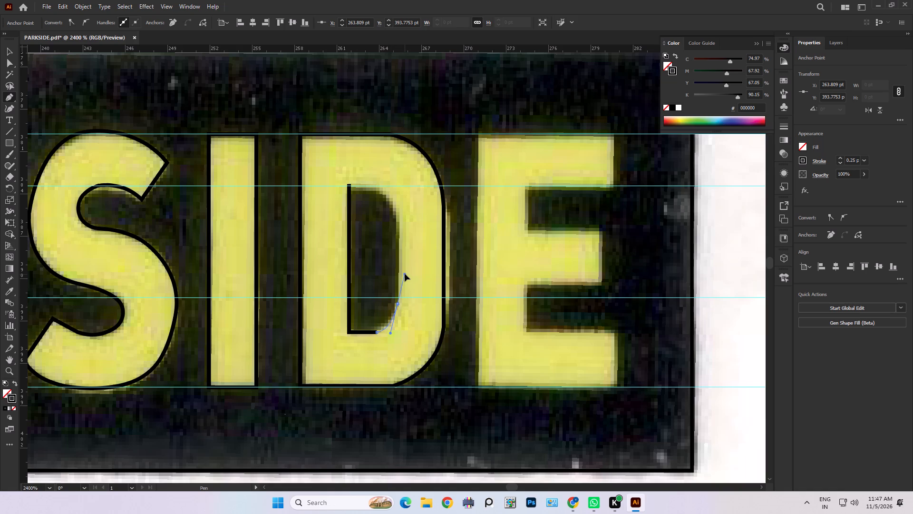
left_click_drag(405, 274, 398, 277)
left_click_drag(398, 277, 399, 279)
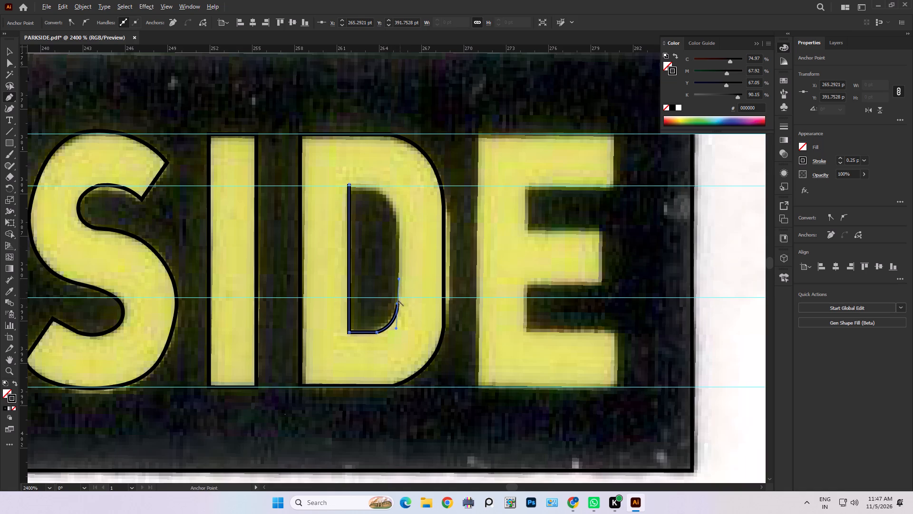
Continue the counter straight up to about Y 387.03 pt, curve to about X 263.84, Y 383.41 pt, and close it at its starting corner.
left_click(397, 303, "alt")
left_click(398, 237, "shift")
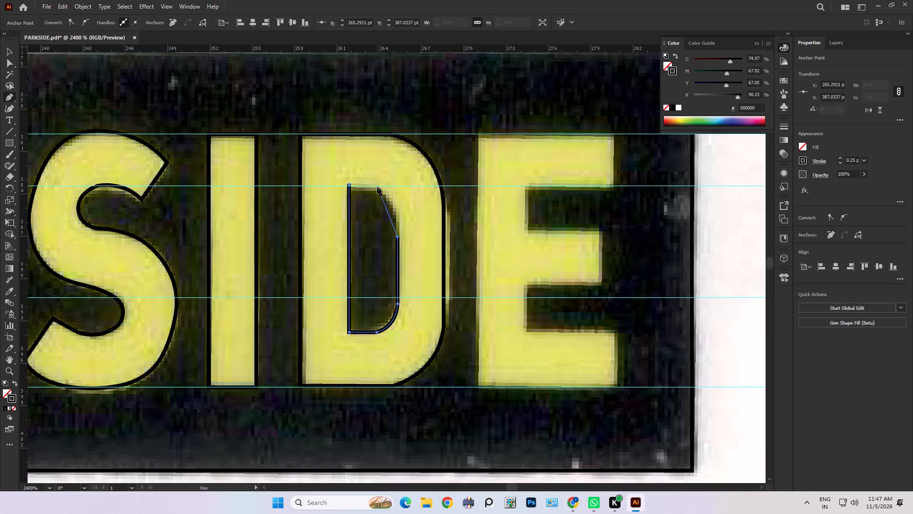
left_click_drag(377, 187, 358, 177)
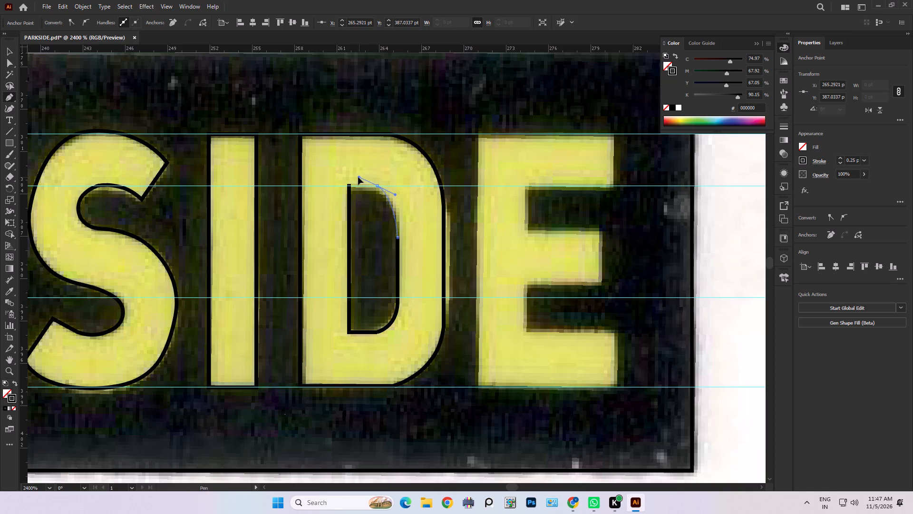
left_click_drag(358, 177, 357, 173)
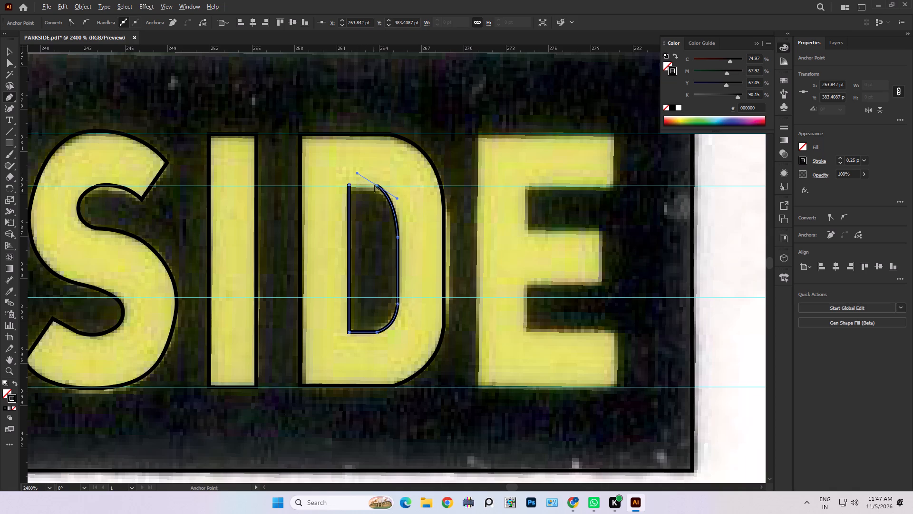
left_click(377, 185, "alt")
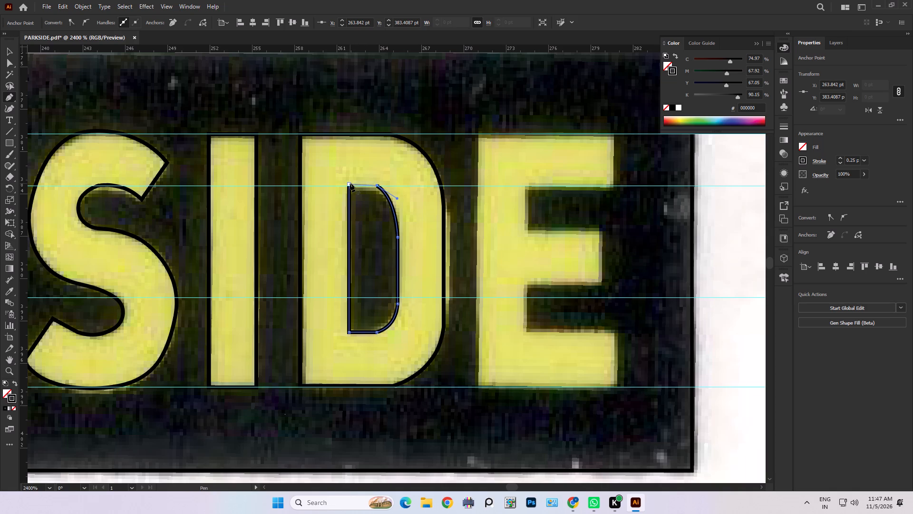
left_click(348, 184, "shift")
Move the D counter's upper-left anchor down to Y 383.41 pt, level with the end of its top edge.
left_click(4, 59)
scroll(437, 198, "up", 4, "alt")
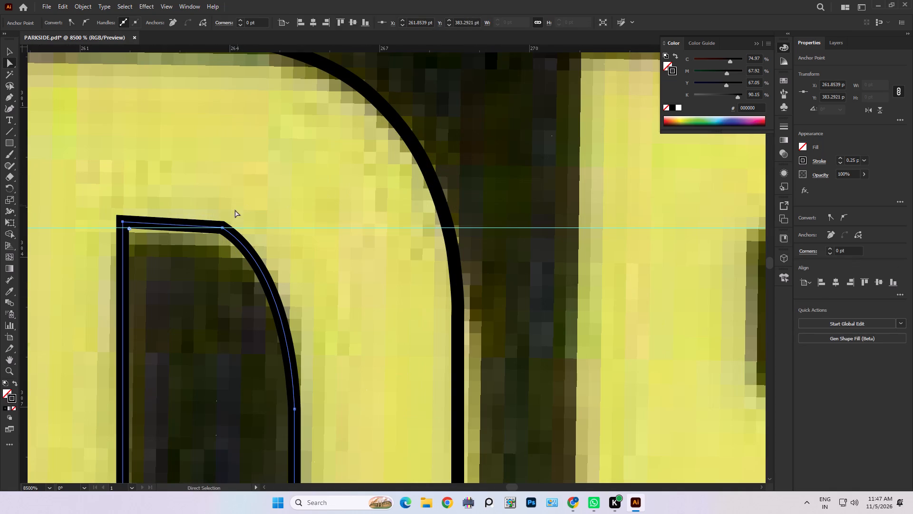
left_click(123, 221)
left_click_drag(123, 221, 123, 228)
Examine the D's outer outline and counter against the scanned letter and its neighbours.
scroll(143, 255, "down", 6, "alt")
scroll(169, 313, "up", 1, "alt")
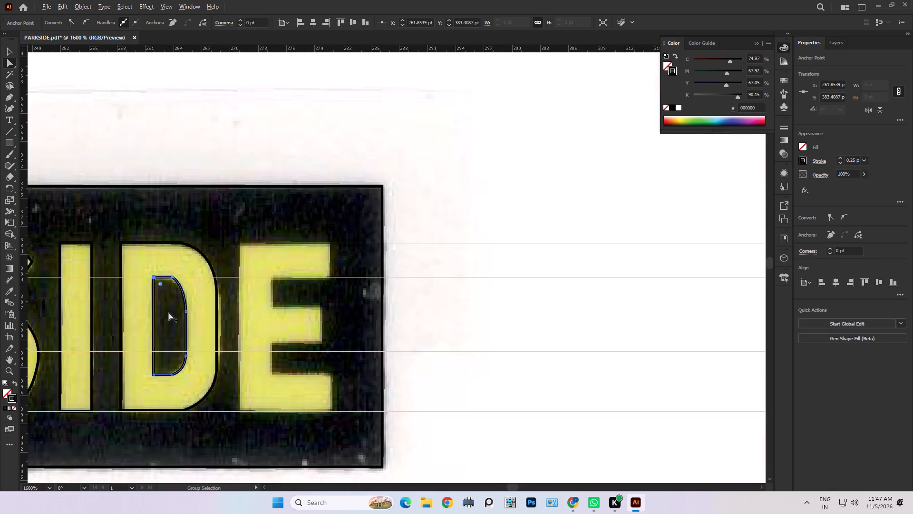
scroll(170, 304, "up", 3)
scroll(178, 335, "up", 2, "alt")
middle_click_drag(171, 328, 250, 224)
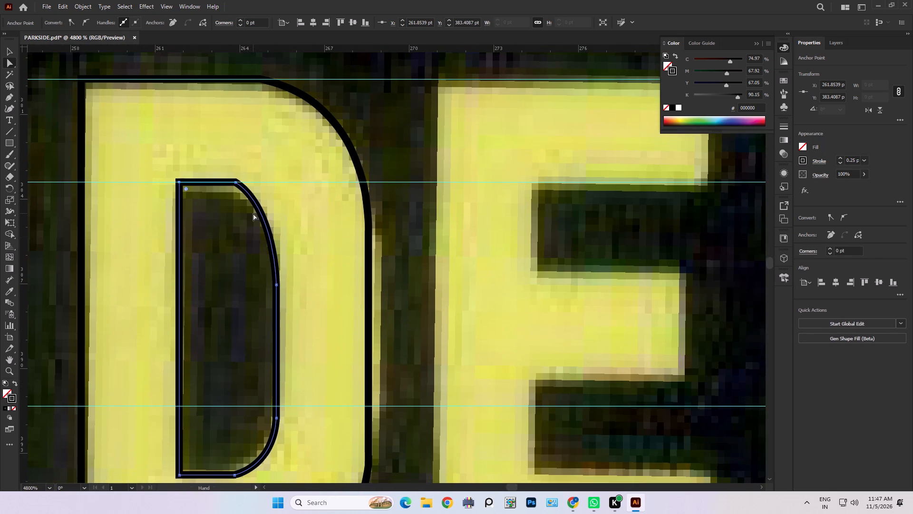
scroll(246, 210, "down", 1, "alt")
scroll(252, 305, "down", 2, "alt")
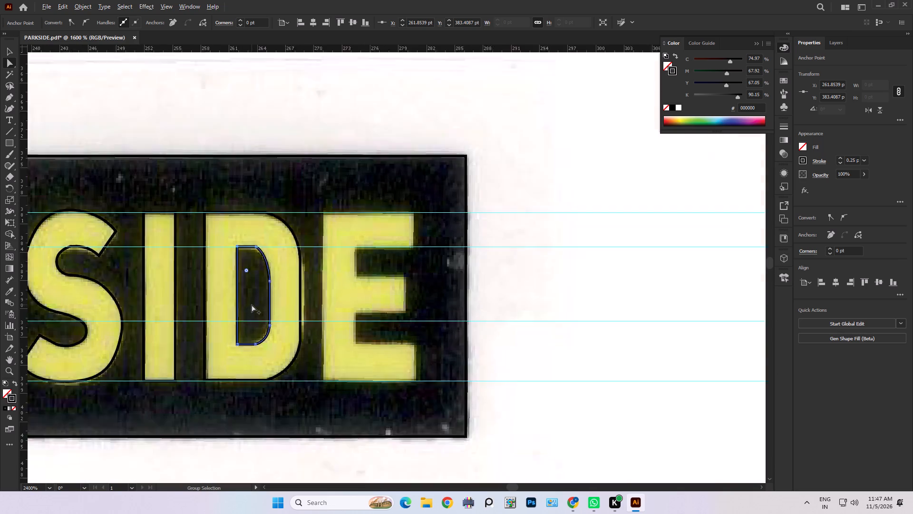
scroll(252, 305, "down", 1, "alt")
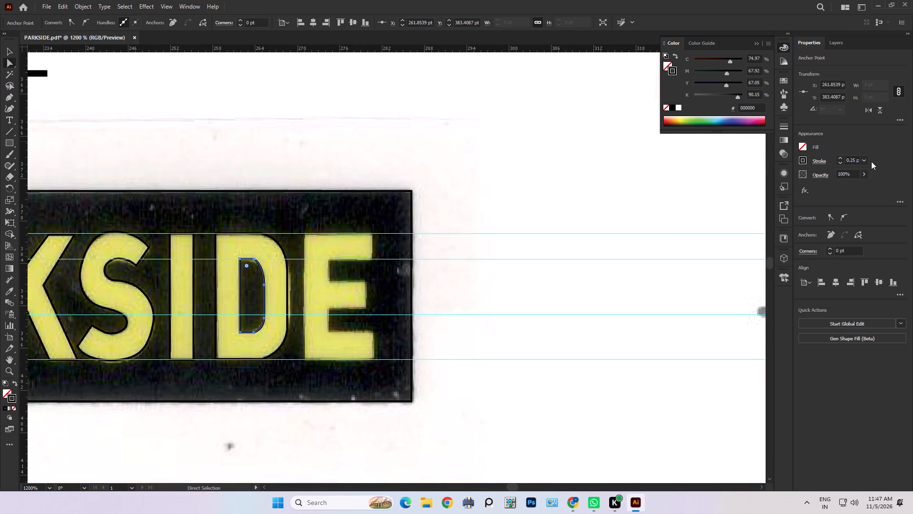
left_click(865, 159)
left_click(866, 159)
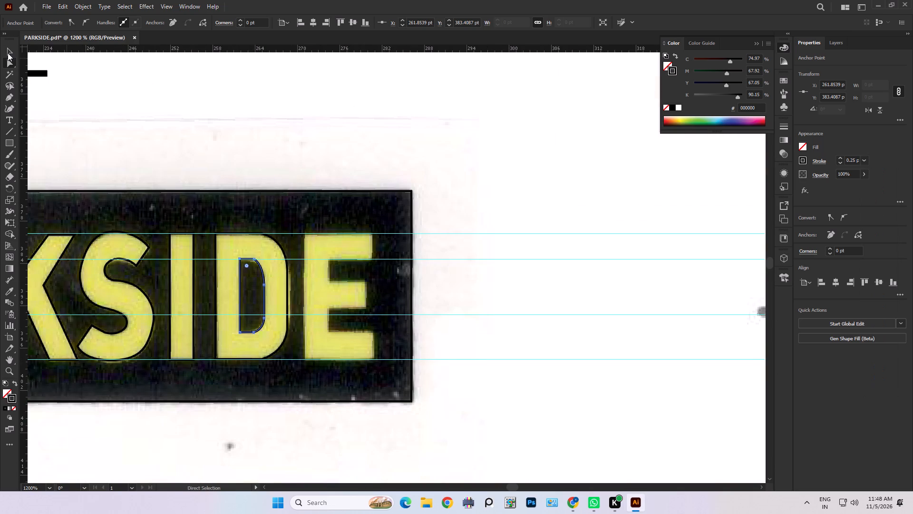
left_click(8, 53)
left_click(400, 125)
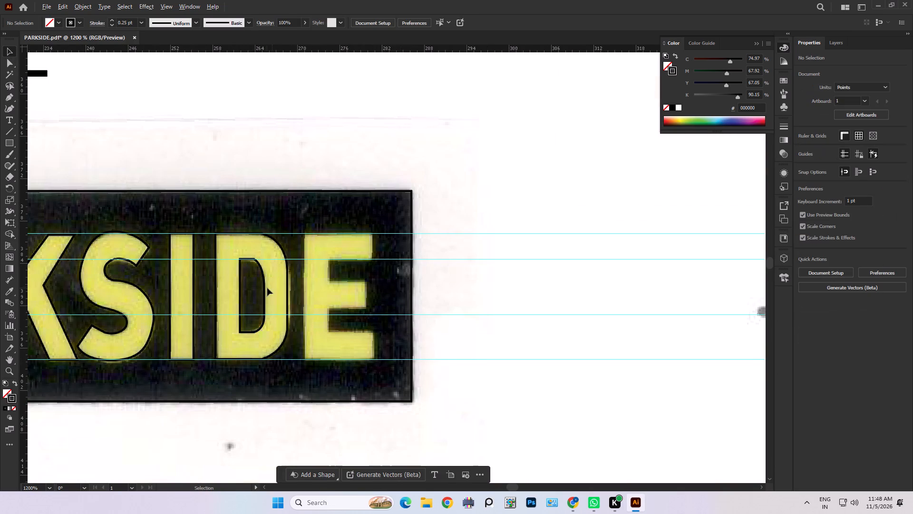
scroll(265, 288, "up", 1, "alt")
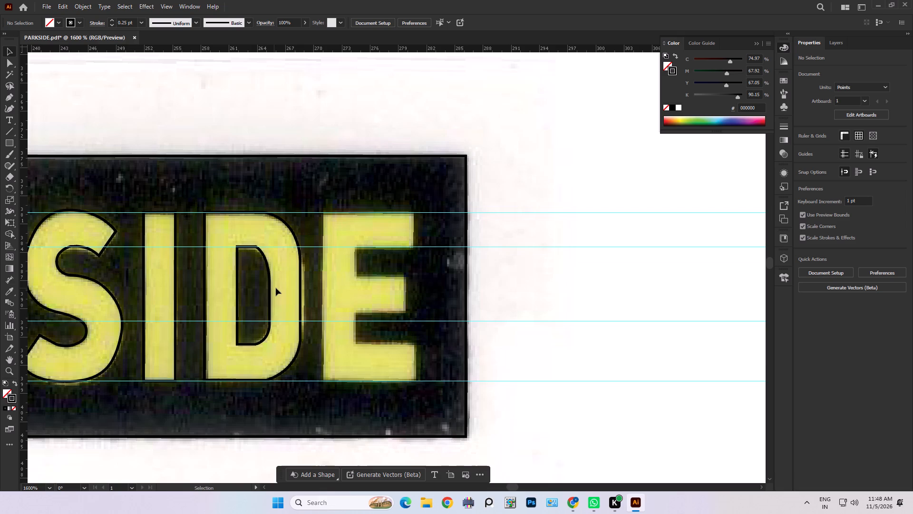
middle_click_drag(276, 288, 443, 277)
middle_click_drag(431, 269, 349, 255)
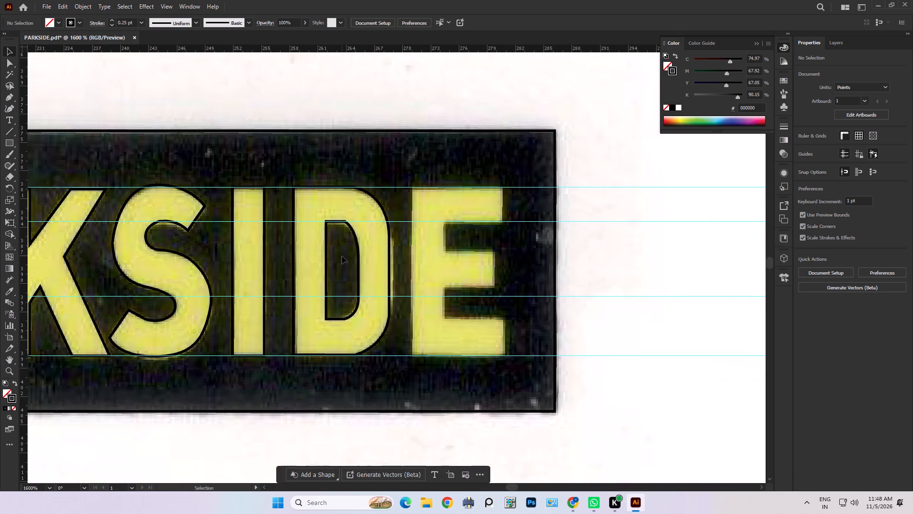
scroll(342, 256, "down", 2, "alt")
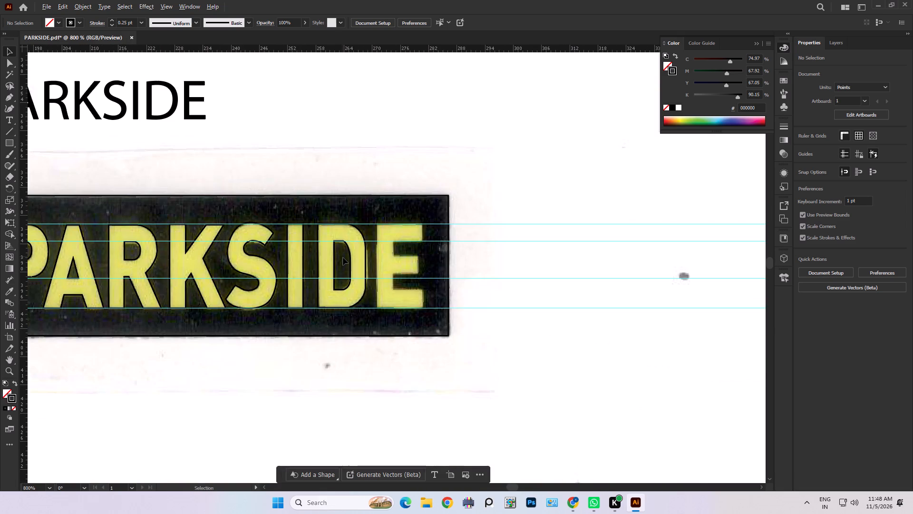
scroll(343, 257, "up", 2, "alt")
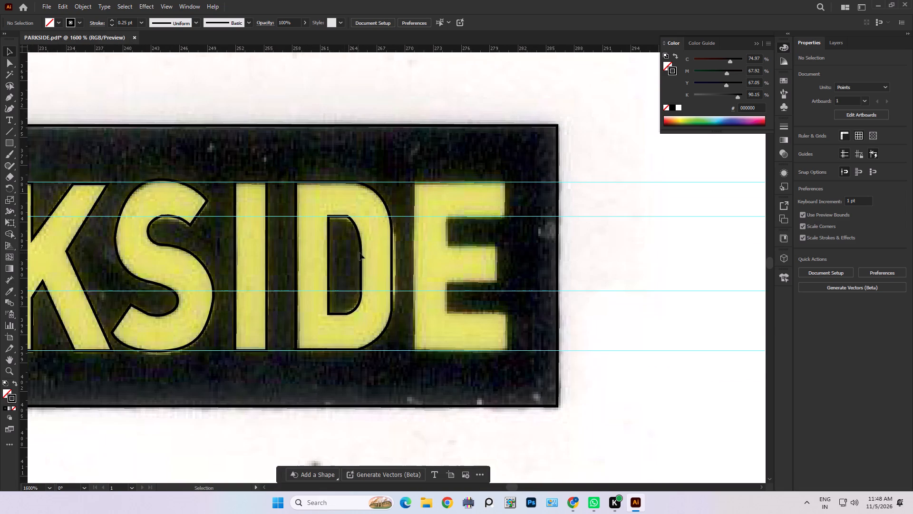
left_click(391, 245)
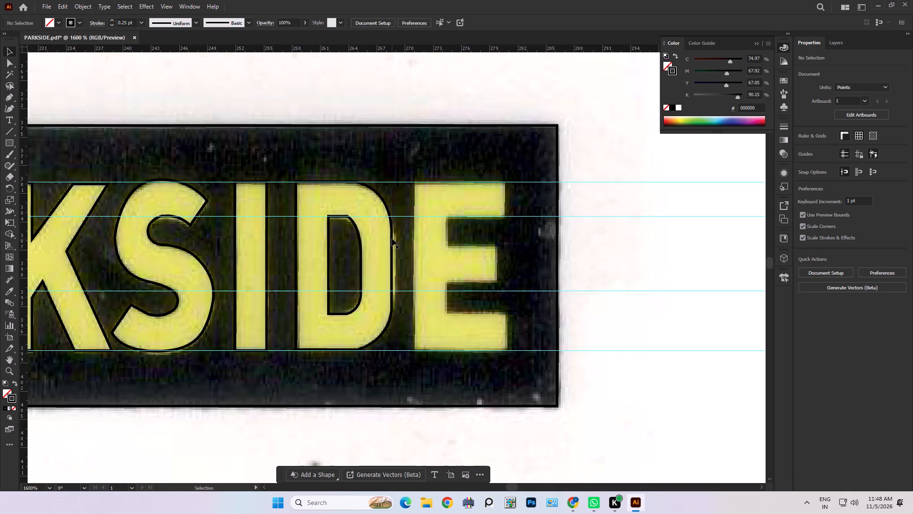
left_click(392, 238)
left_click(391, 232)
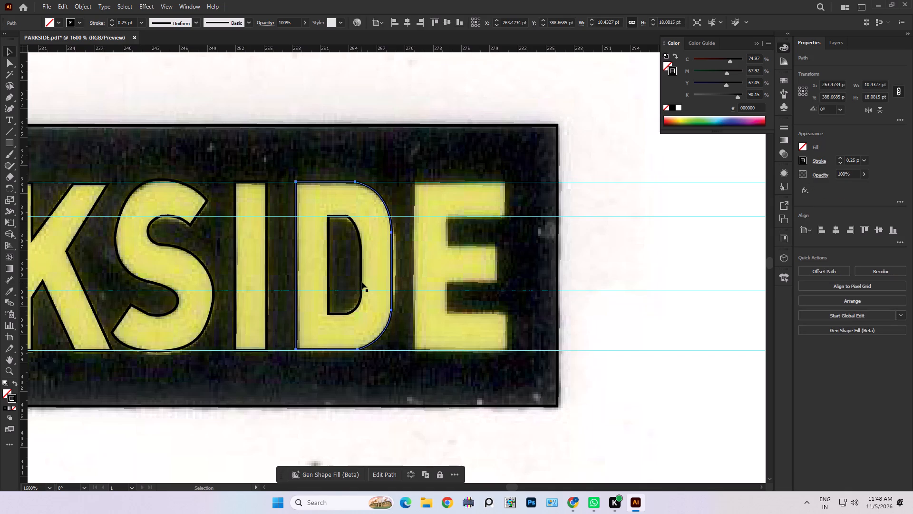
Get the Pen tool ready to trace the scanned letter E.
middle_click_drag(388, 247, 335, 241)
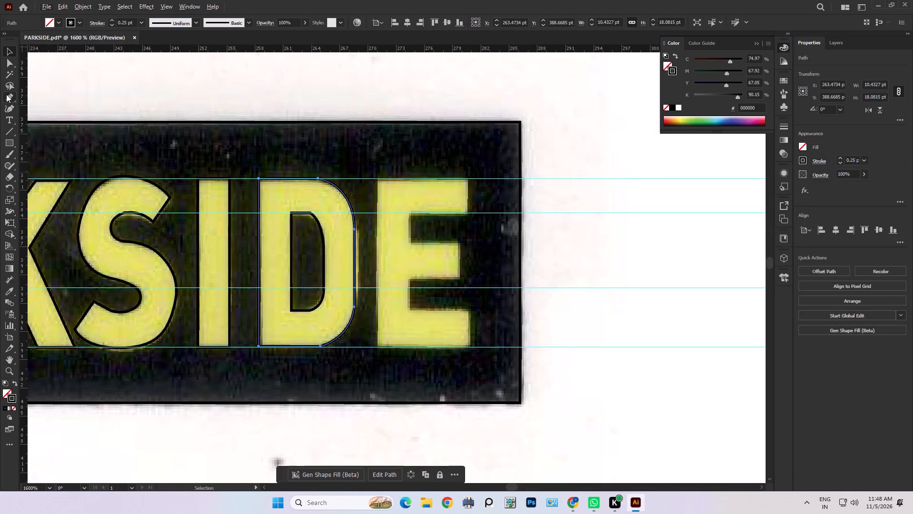
left_click(6, 94)
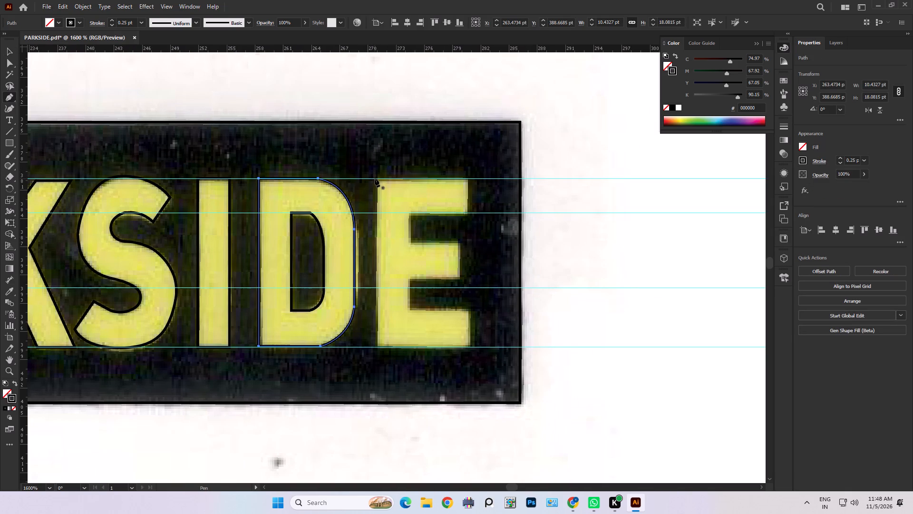
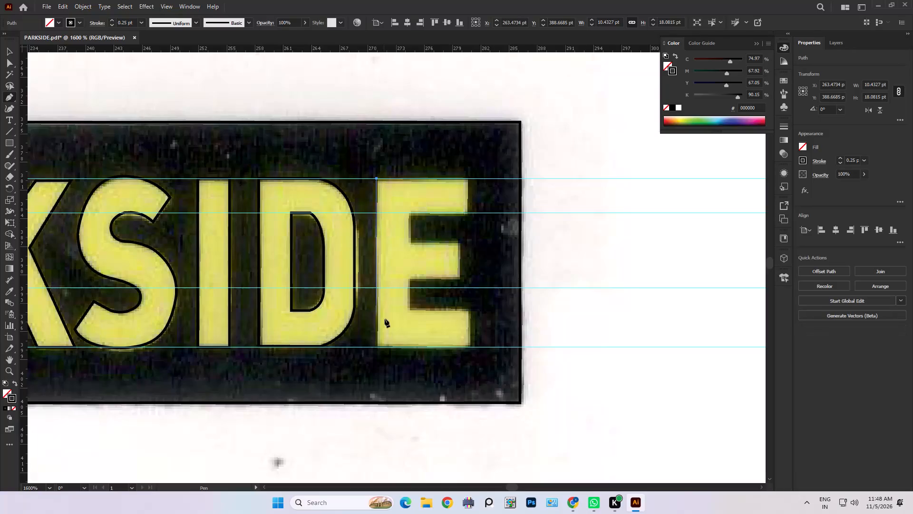
Trace the E's stem down to the bottom guide and its bottom arm out to about X 280.88 pt, returning up the inner edge to Y 390.37 pt.
left_click(379, 347, "shift")
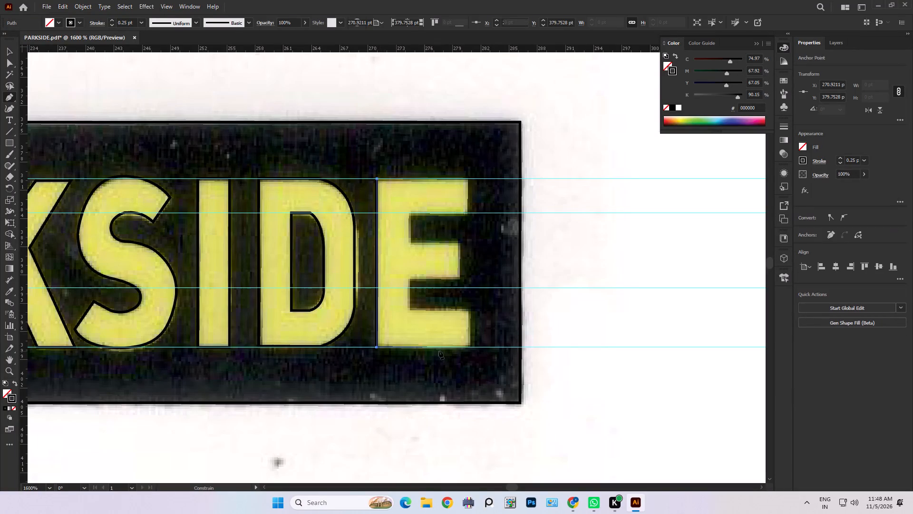
left_click(470, 351, "shift")
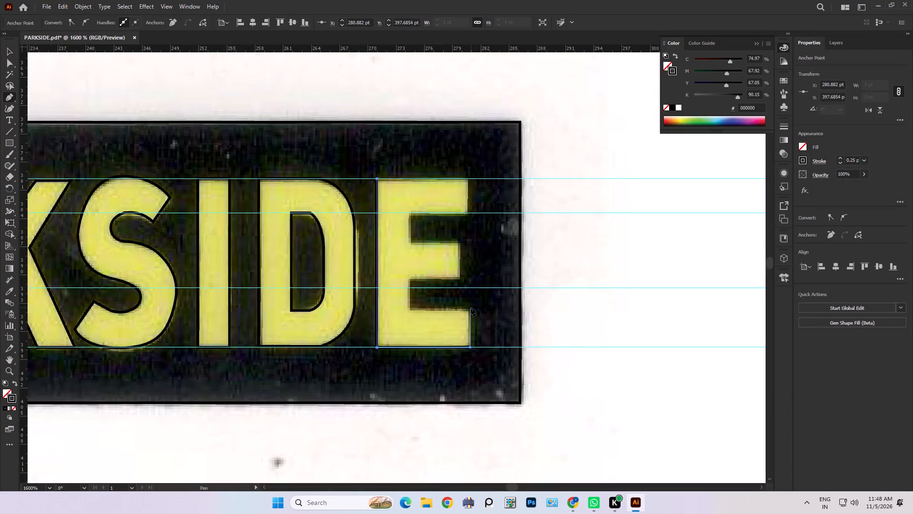
left_click(469, 309, "shift")
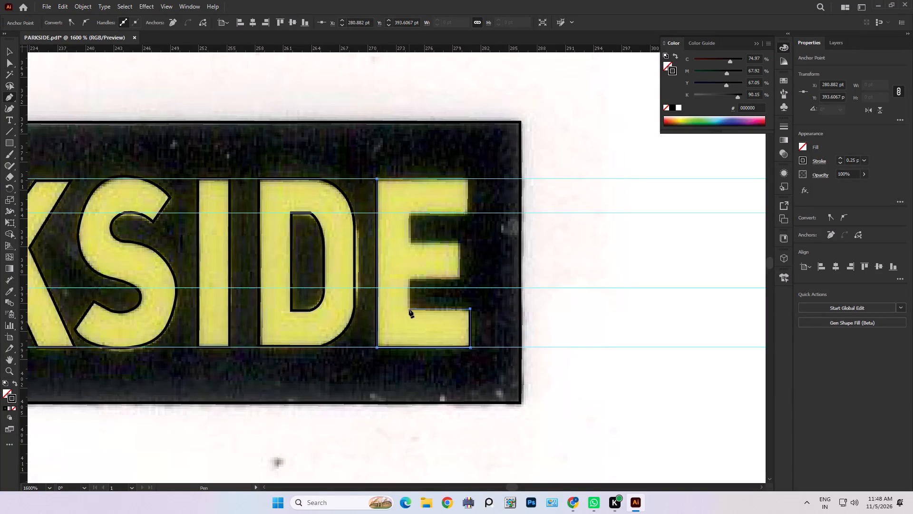
left_click(408, 309, "shift")
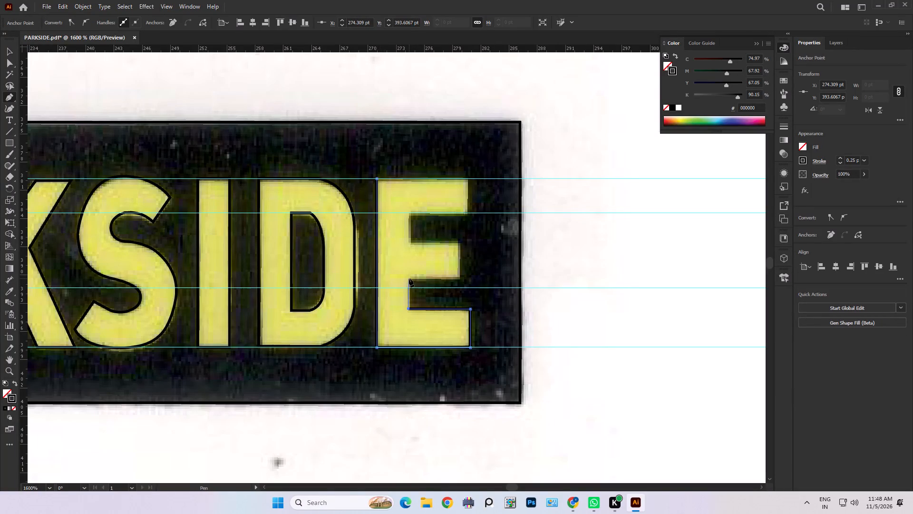
left_click(409, 278, "shift")
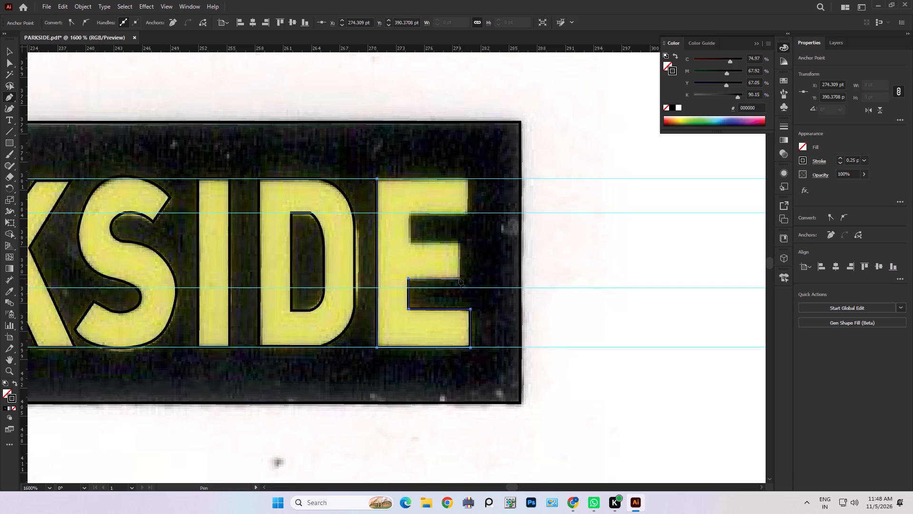
Trace the E's middle arm to about X 279.67 pt and top arm to about X 280.53 pt, closing the outline at its starting corner.
left_click(459, 278, "shift")
left_click(458, 242, "shift")
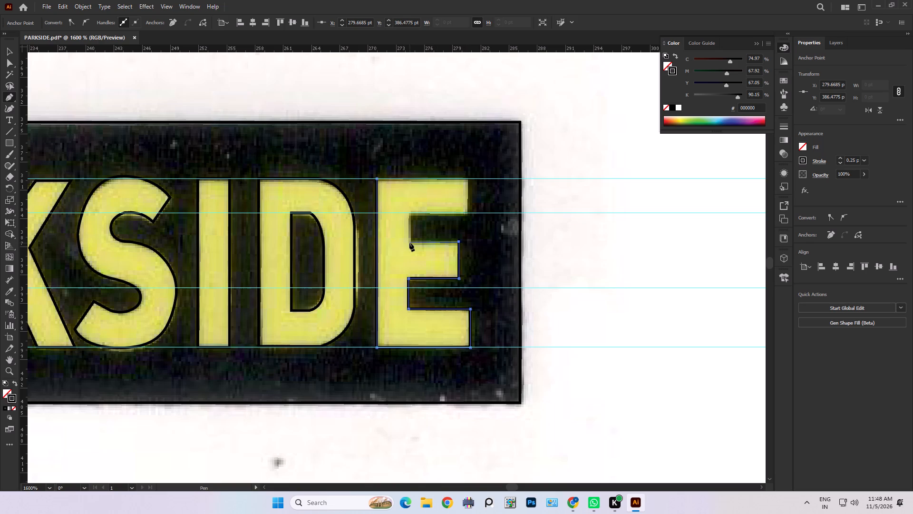
left_click(409, 243, "shift")
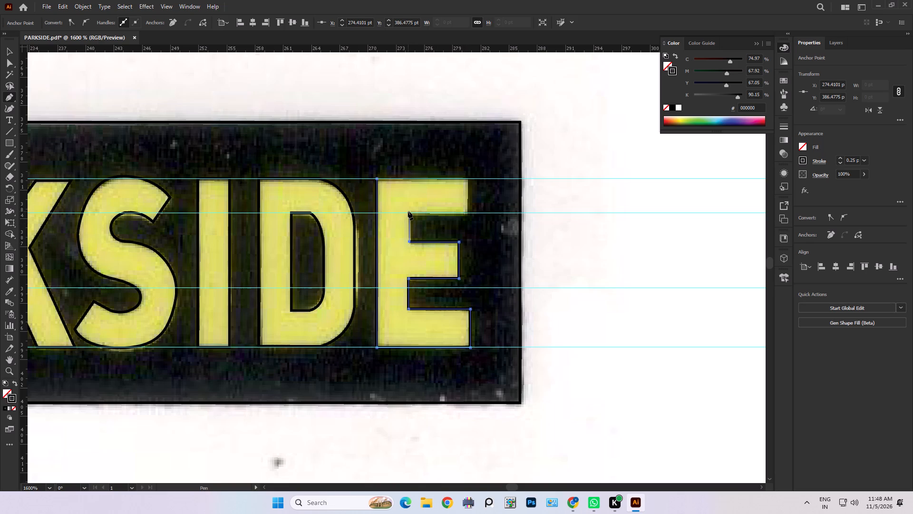
left_click(408, 211, "shift")
left_click(467, 212, "shift")
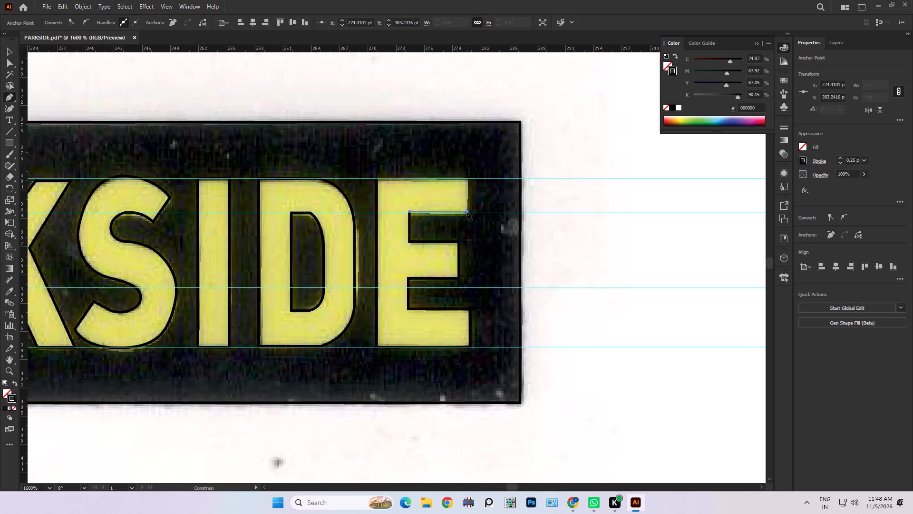
left_click(468, 178, "shift")
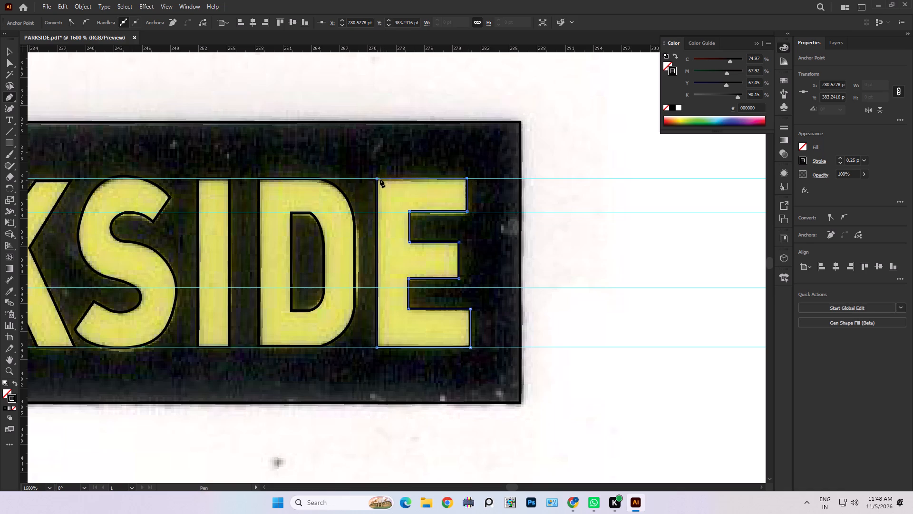
left_click(376, 179, "shift")
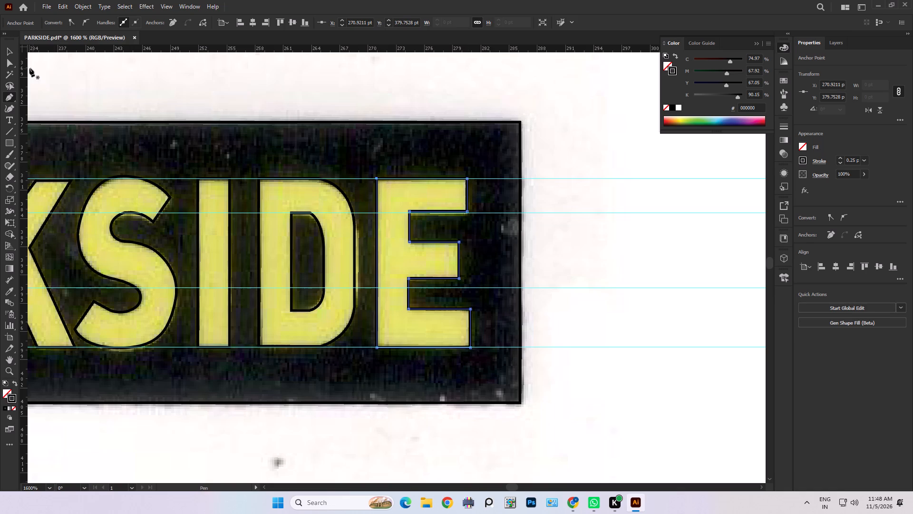
Select the banner rectangle and all traced letters, set their stroke to 100% K, and swap it to the fill.
left_click(7, 47)
scroll(271, 181, "down", 4, "alt")
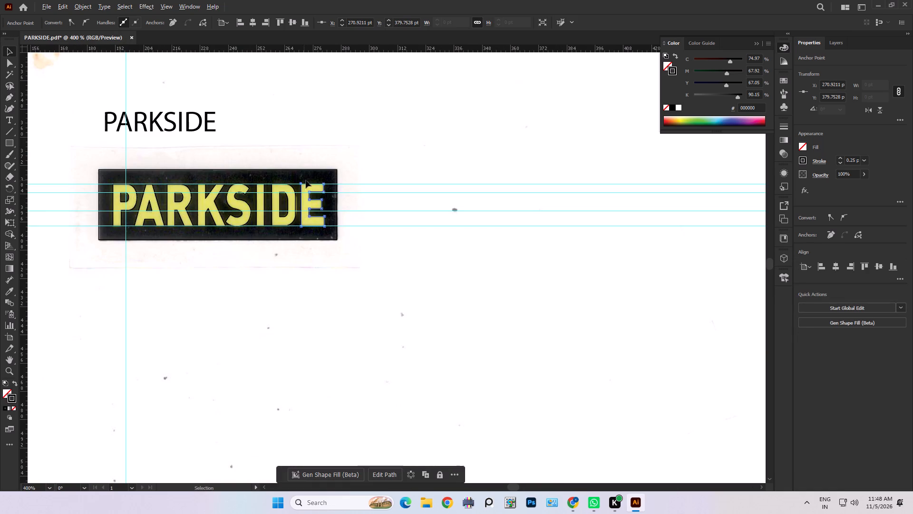
left_click_drag(72, 175, 281, 230)
left_click_drag(281, 230, 373, 235)
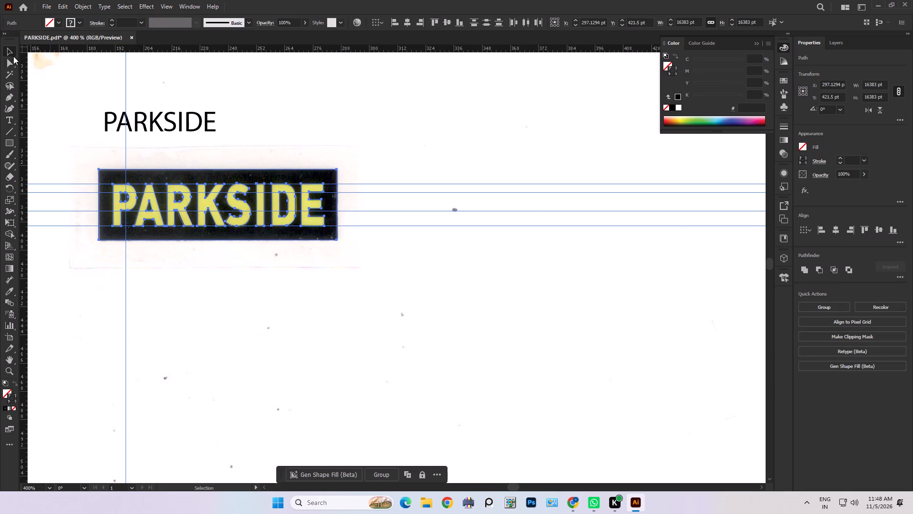
left_click(14, 397)
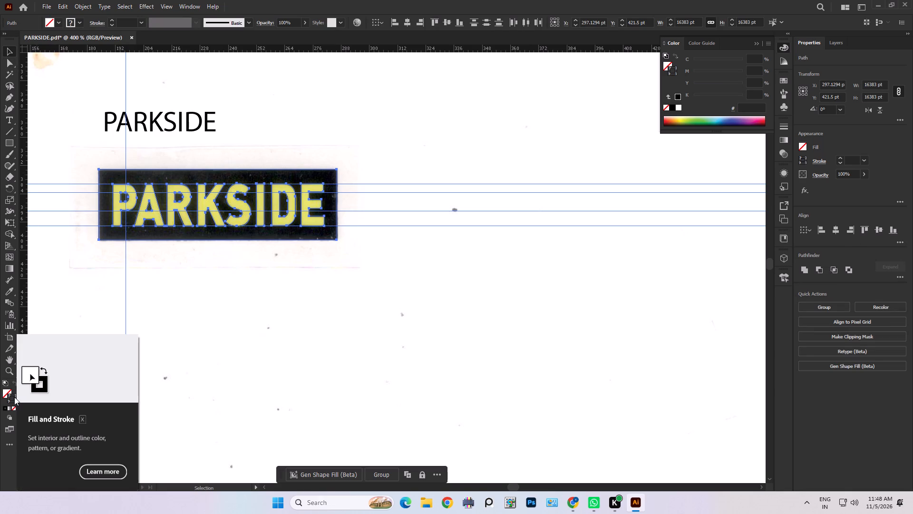
left_click(721, 95)
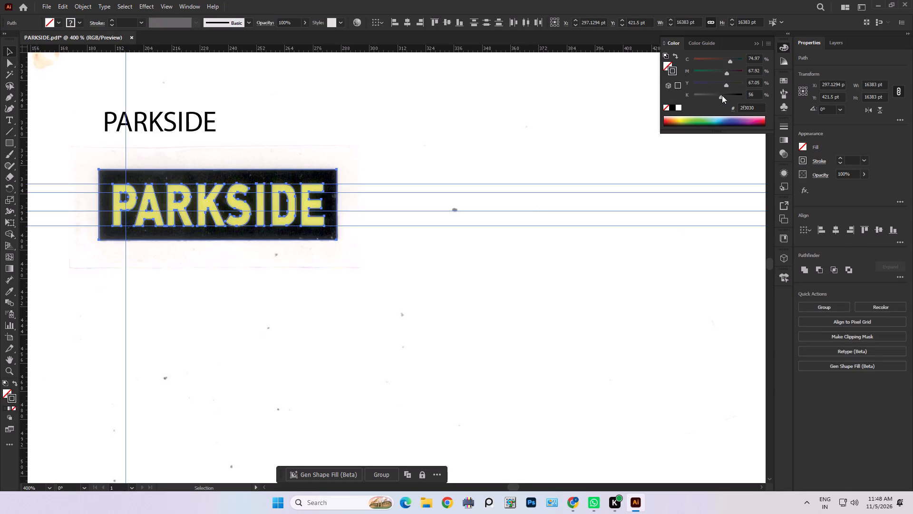
left_click_drag(722, 95, 758, 95)
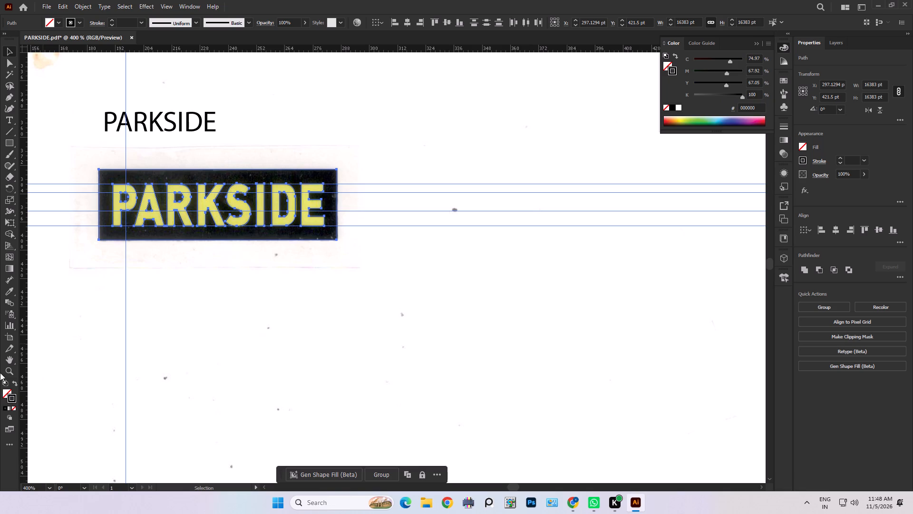
left_click(15, 381)
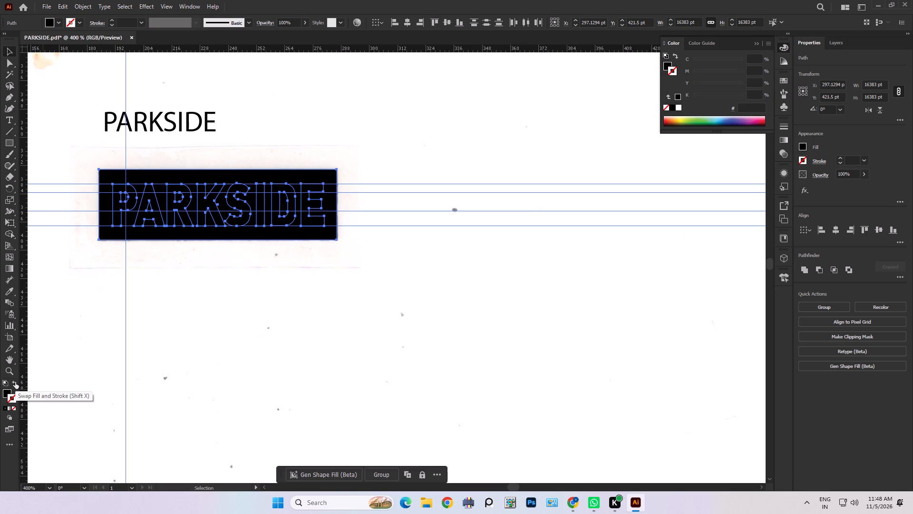
Set the fill of the selected banner and letters to yellow: C 0, M 0, Y 100, K 0.
left_click(7, 51)
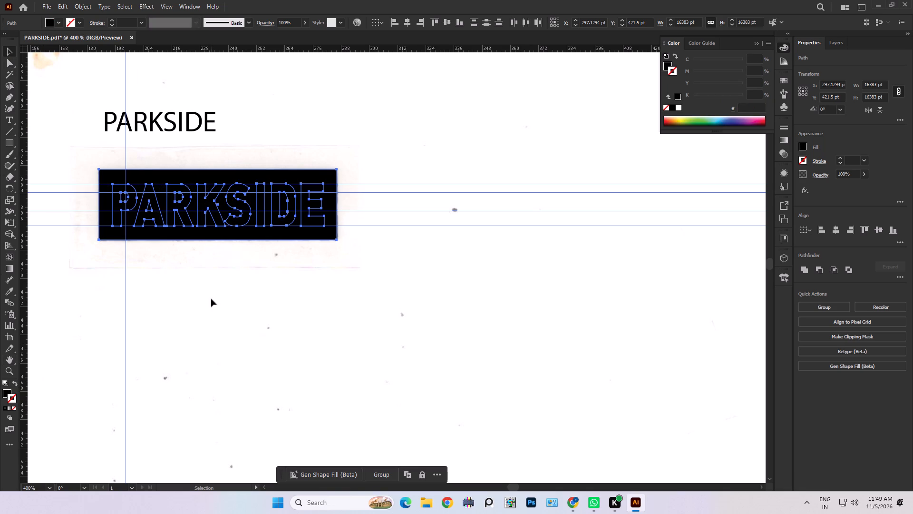
left_click(3, 392)
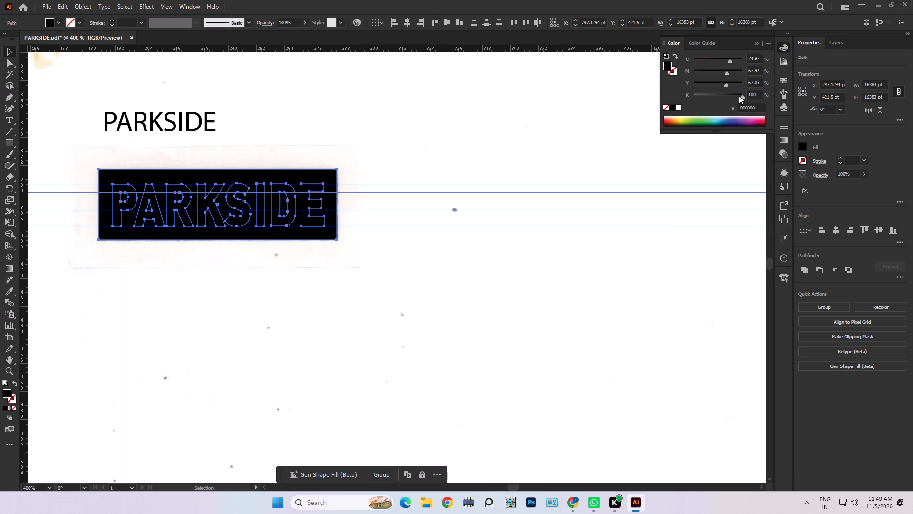
left_click_drag(725, 83, 763, 83)
left_click_drag(741, 97, 697, 96)
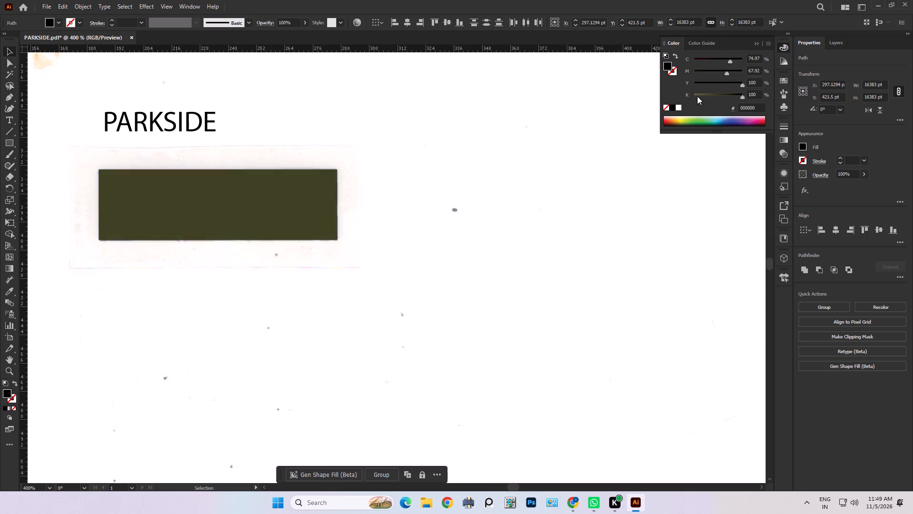
left_click_drag(697, 96, 692, 96)
left_click_drag(712, 69, 666, 65)
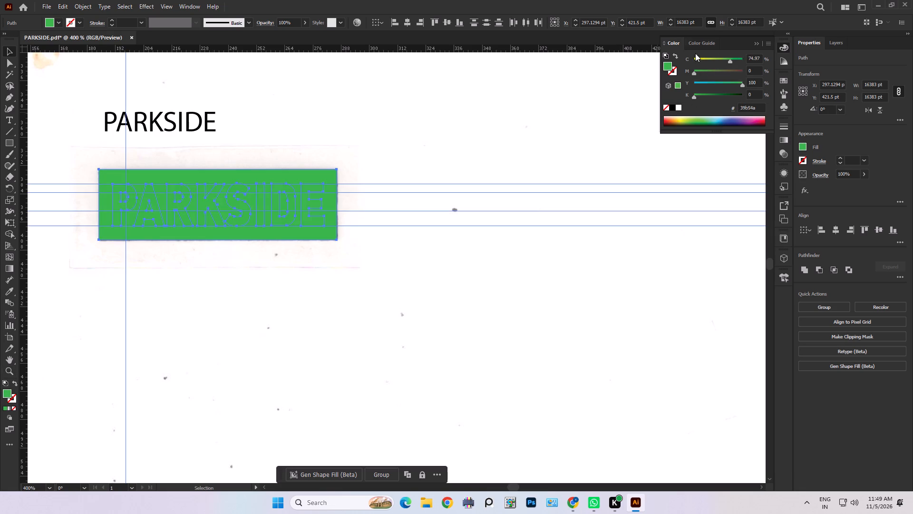
left_click_drag(717, 58, 674, 58)
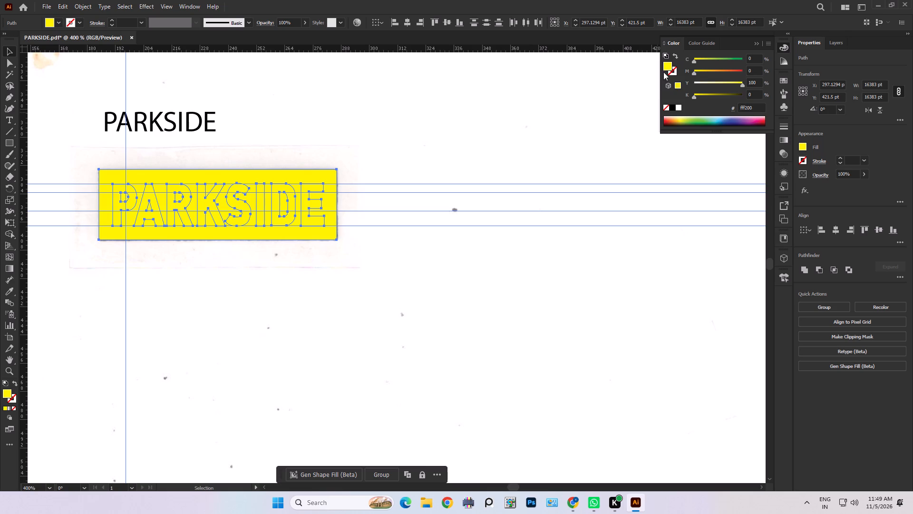
Swap the banner rectangle's fill and stroke, giving it a yellow outline with no fill.
left_click(384, 138)
left_click(330, 174)
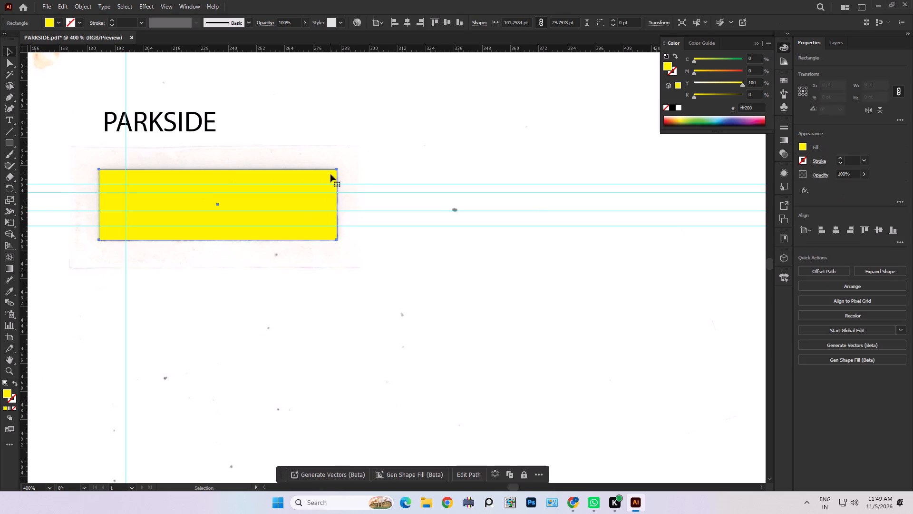
left_click(15, 381)
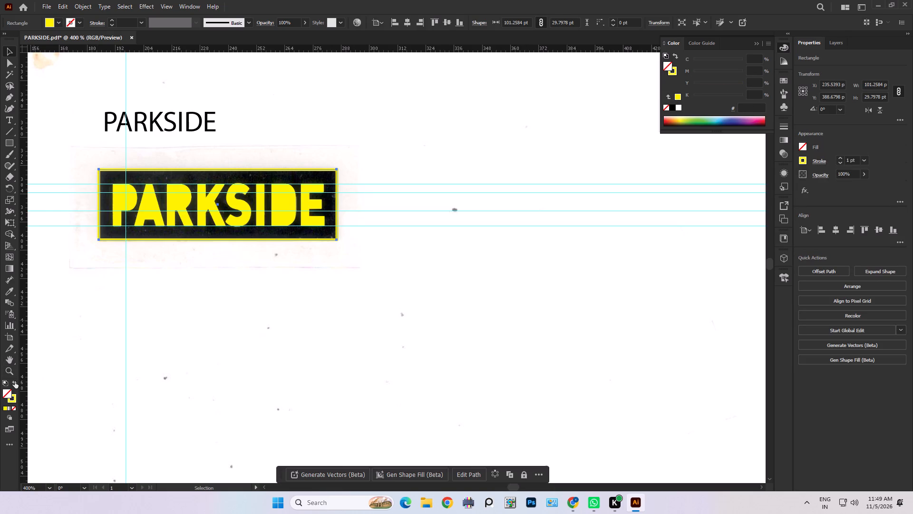
left_click(266, 316)
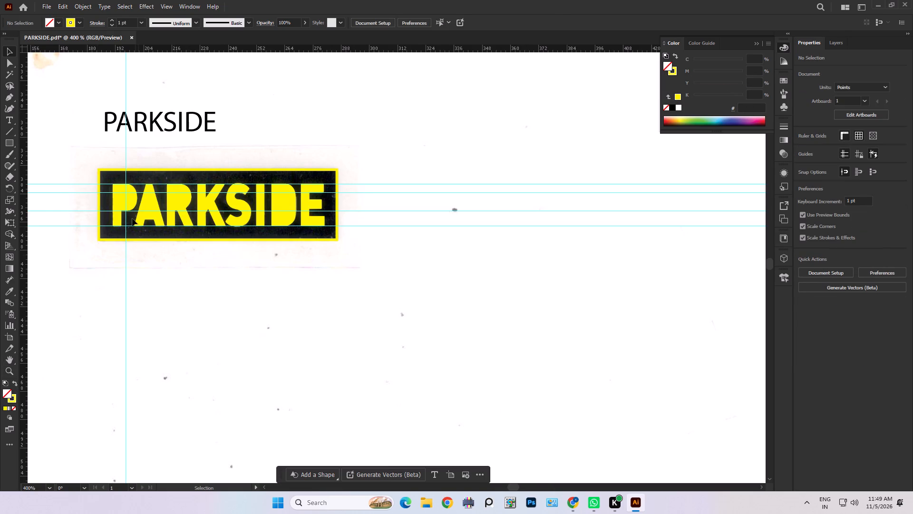
Fill the P's counter with black: C 0, M 0, Y 0, K 100.
left_click(123, 197)
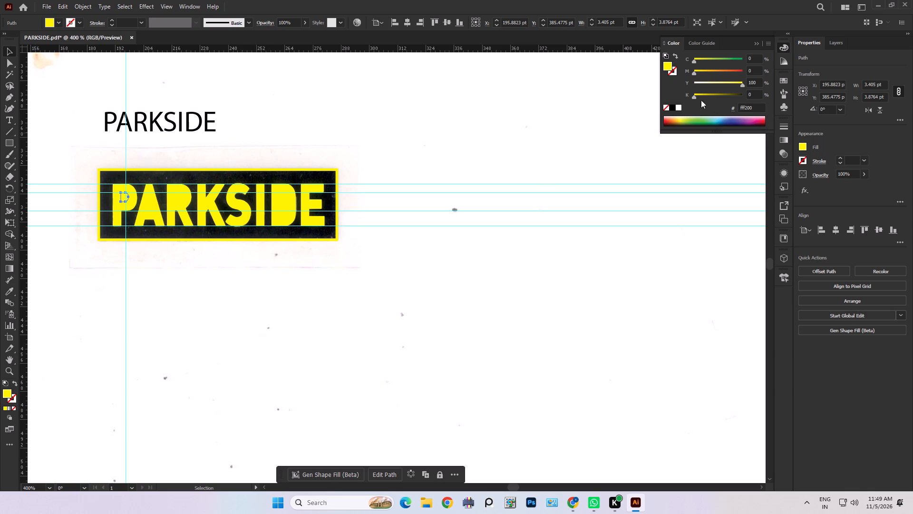
left_click_drag(694, 95, 782, 85)
left_click_drag(741, 84, 641, 81)
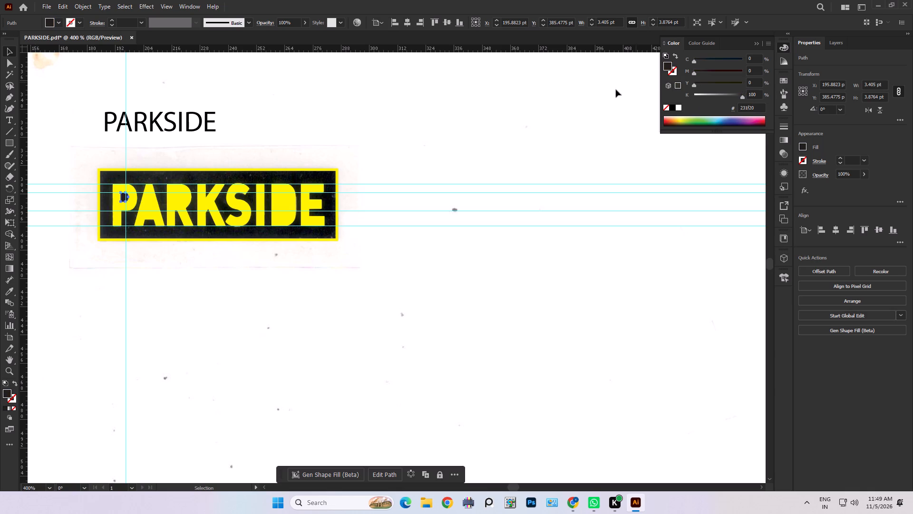
left_click(155, 259)
Fill the A's counter with black, setting Y to 0 and K to 100.
left_click(148, 202)
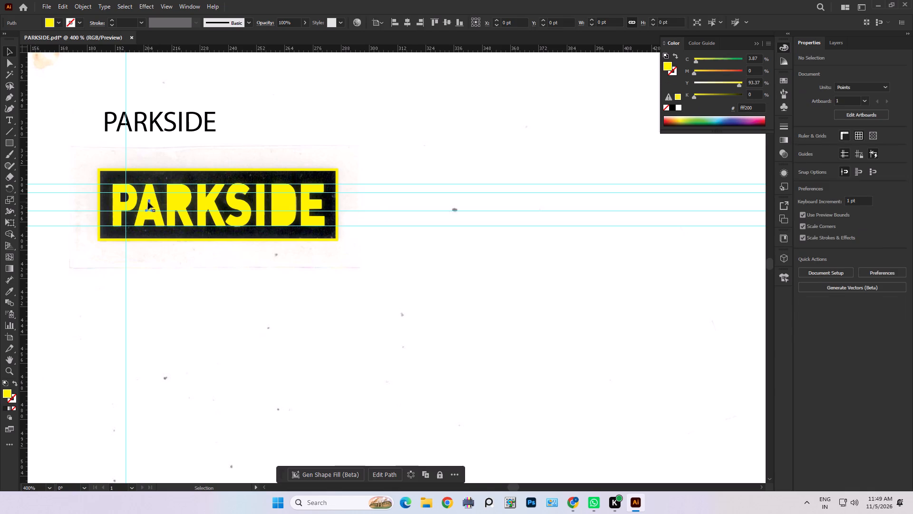
left_click_drag(725, 94, 761, 95)
left_click_drag(739, 84, 628, 82)
left_click(380, 261)
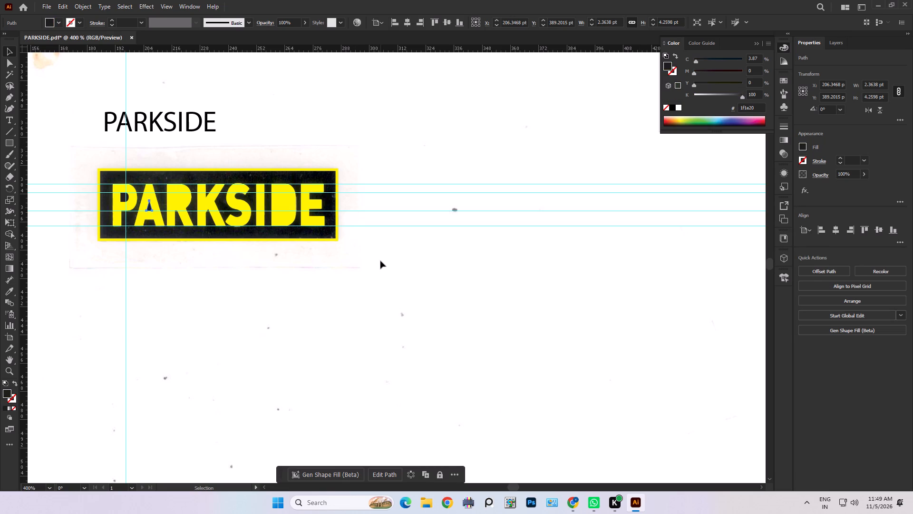
Fill the R's counter and the banner rectangle behind the letters with black, setting K to 100 and Y to 0.
left_click(177, 195)
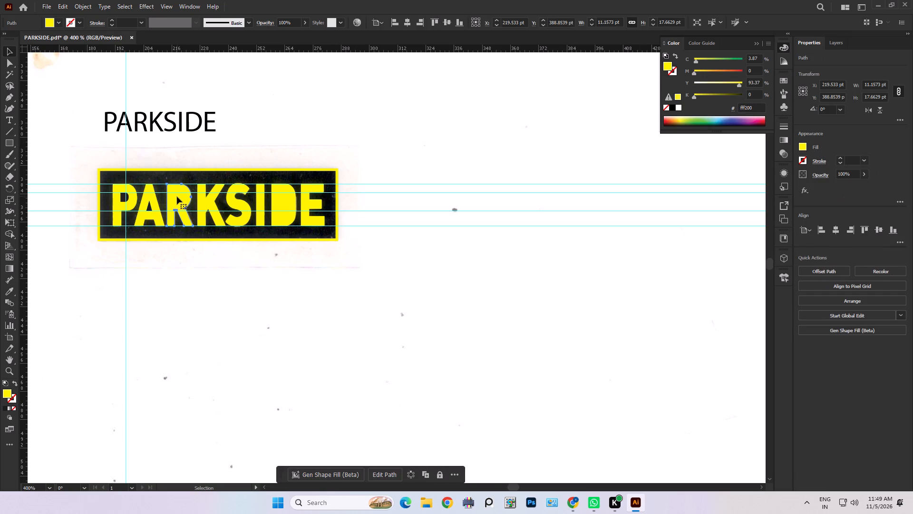
left_click(177, 198)
left_click(179, 198)
left_click(177, 194)
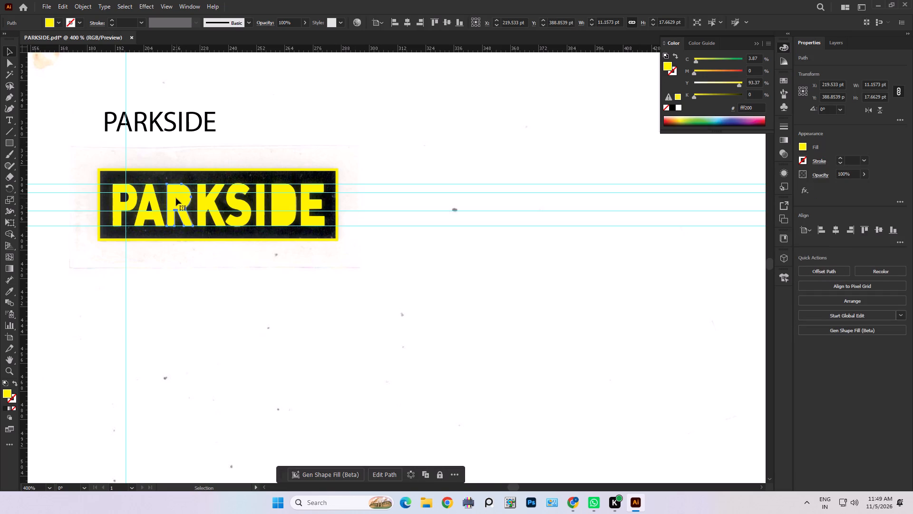
left_click(176, 198)
left_click(171, 150)
left_click_drag(165, 157, 188, 202)
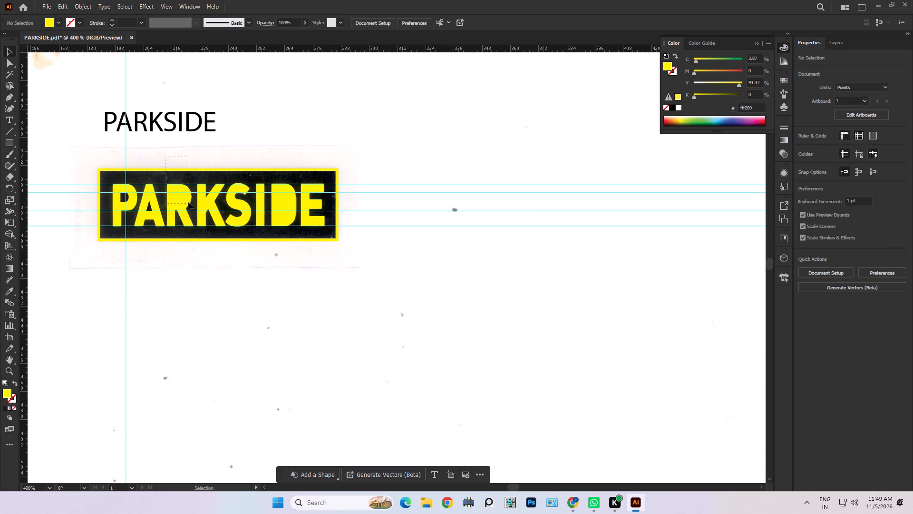
left_click_drag(188, 202, 189, 202)
left_click(188, 201, "shift")
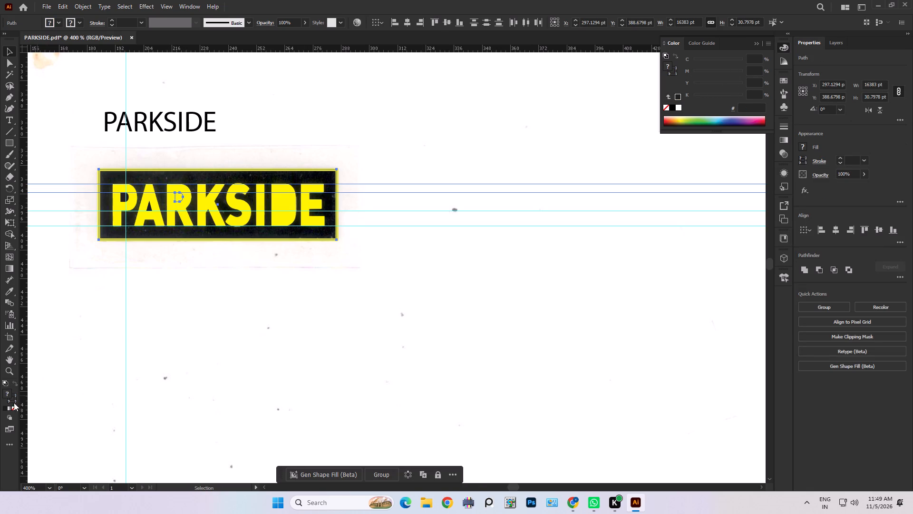
left_click(6, 392)
left_click(735, 92)
left_click(738, 94)
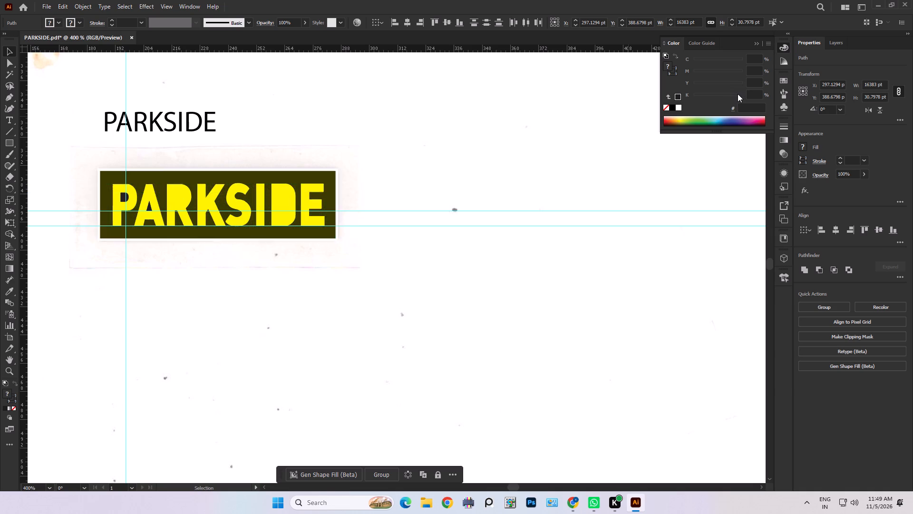
left_click_drag(737, 94, 753, 95)
left_click_drag(739, 84, 652, 87)
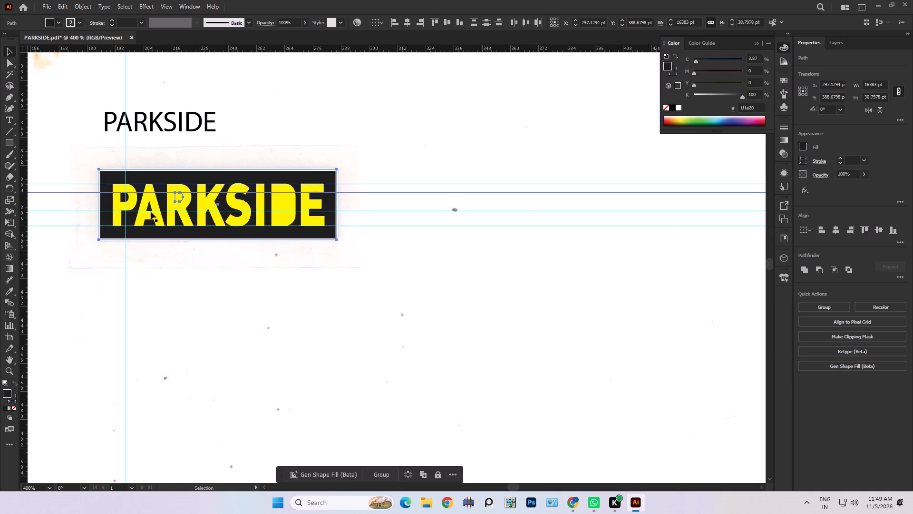
left_click(162, 176, "shift")
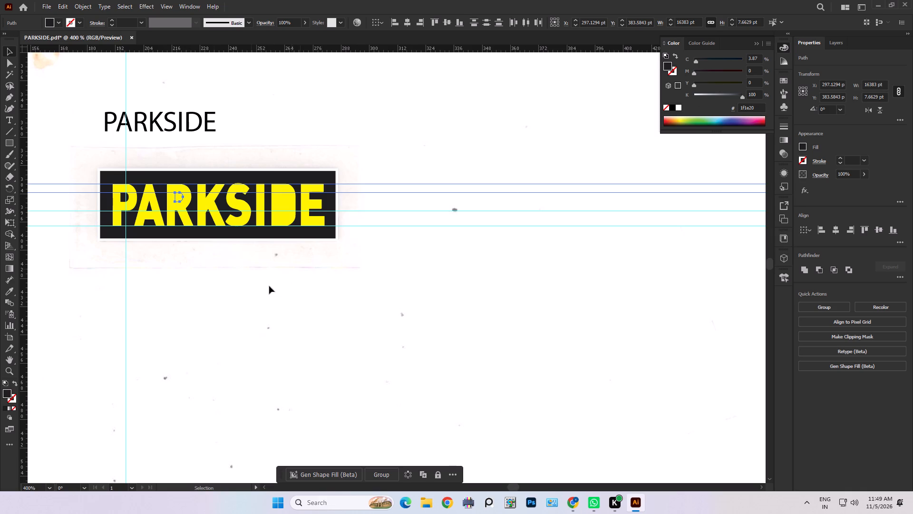
left_click(192, 307)
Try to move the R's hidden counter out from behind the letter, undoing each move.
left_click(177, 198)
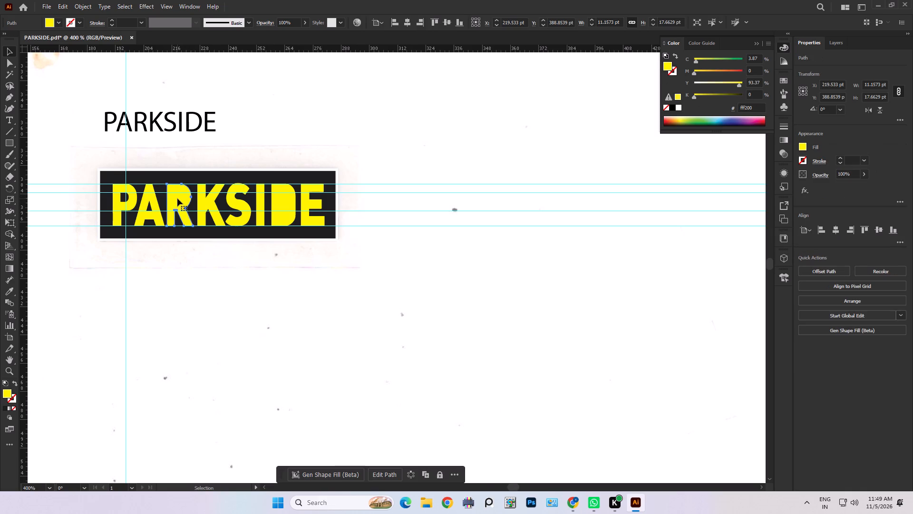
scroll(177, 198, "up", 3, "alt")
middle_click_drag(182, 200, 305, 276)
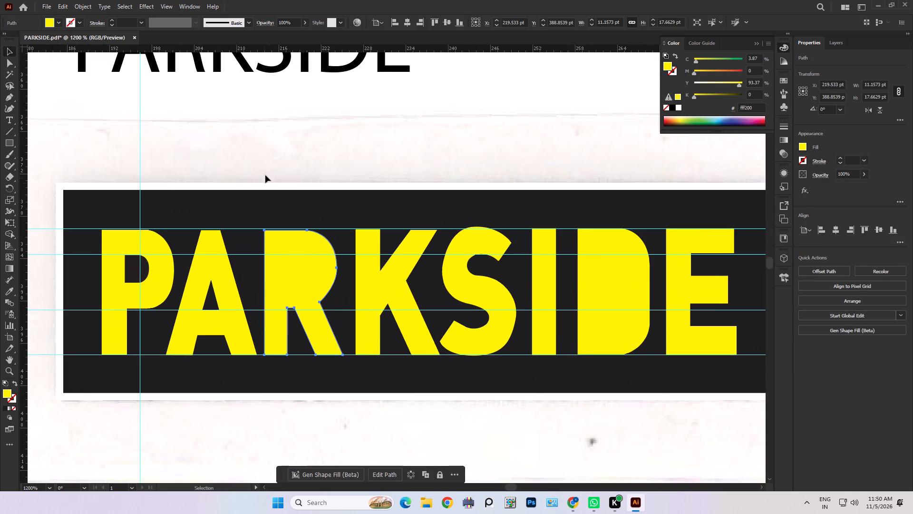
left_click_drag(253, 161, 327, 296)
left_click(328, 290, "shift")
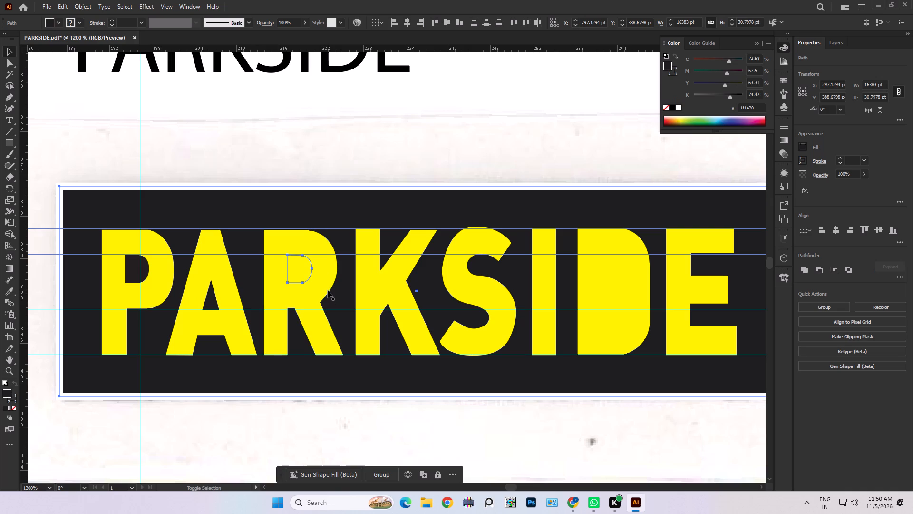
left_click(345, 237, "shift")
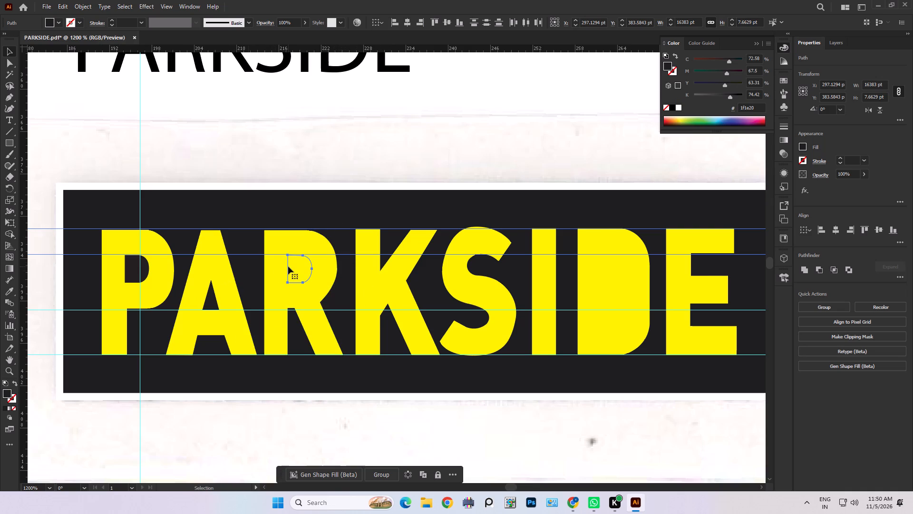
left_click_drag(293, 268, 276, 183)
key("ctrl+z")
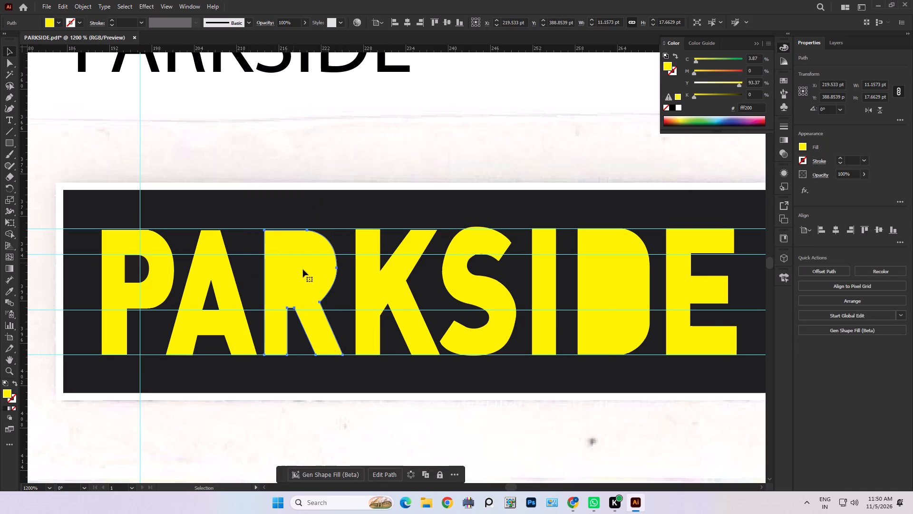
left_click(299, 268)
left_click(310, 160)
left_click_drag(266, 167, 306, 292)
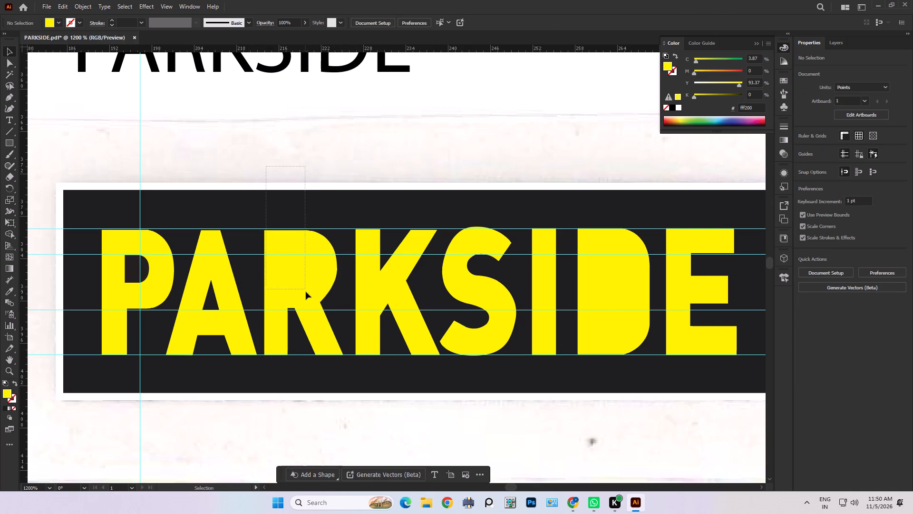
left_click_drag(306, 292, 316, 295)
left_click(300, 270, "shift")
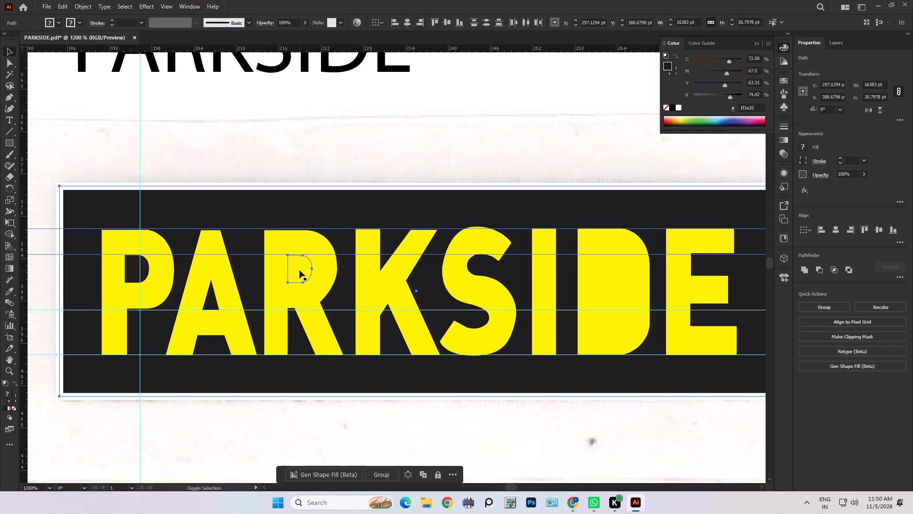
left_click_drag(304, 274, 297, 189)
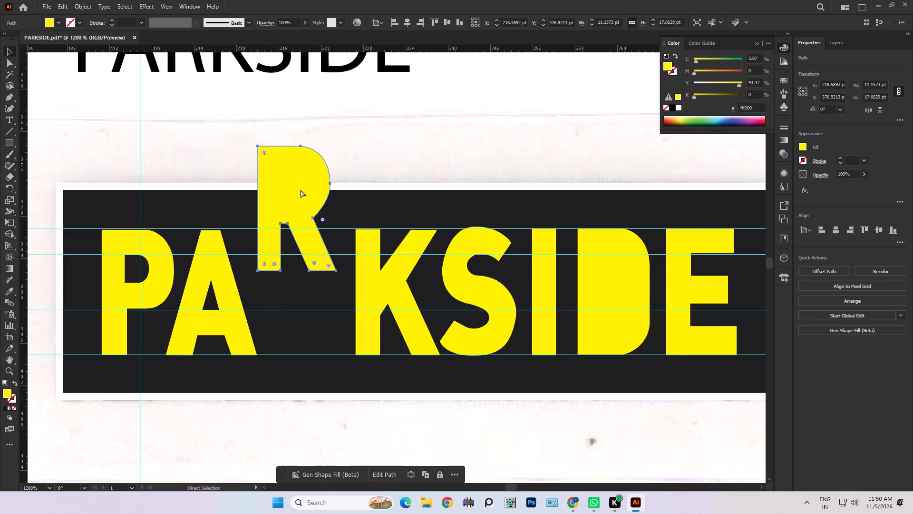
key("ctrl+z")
Move the R aside, cut its hidden counter, then undo both edits and paste the counter in place over the R.
left_click(312, 165)
left_click_drag(253, 170, 331, 292)
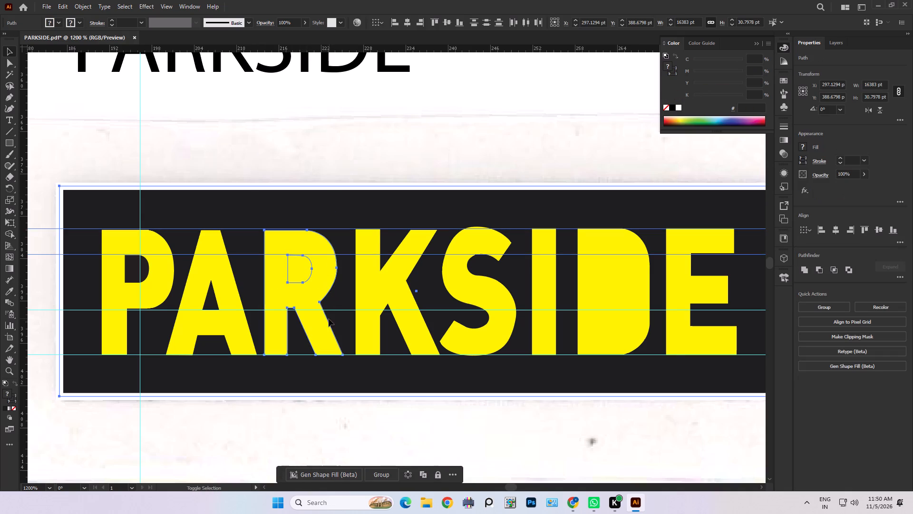
left_click(319, 321, "shift")
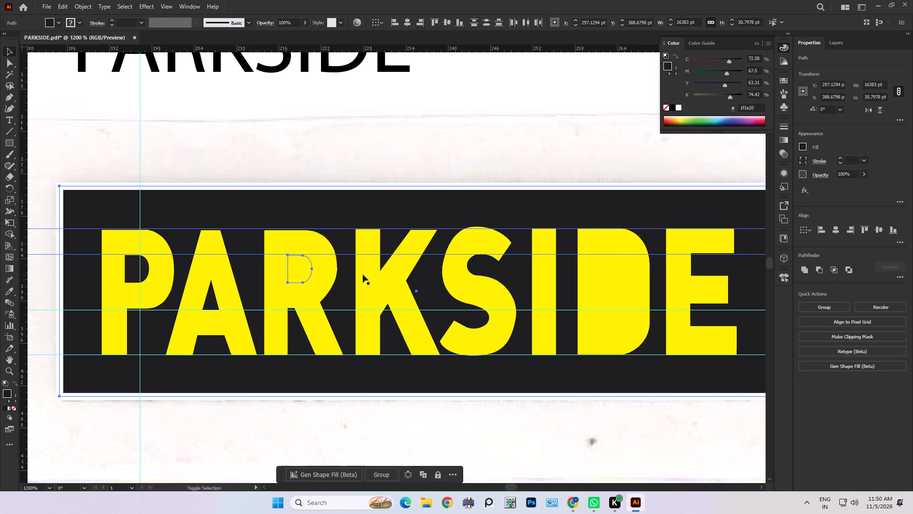
left_click(349, 276, "shift")
left_click_drag(303, 267, 303, 162)
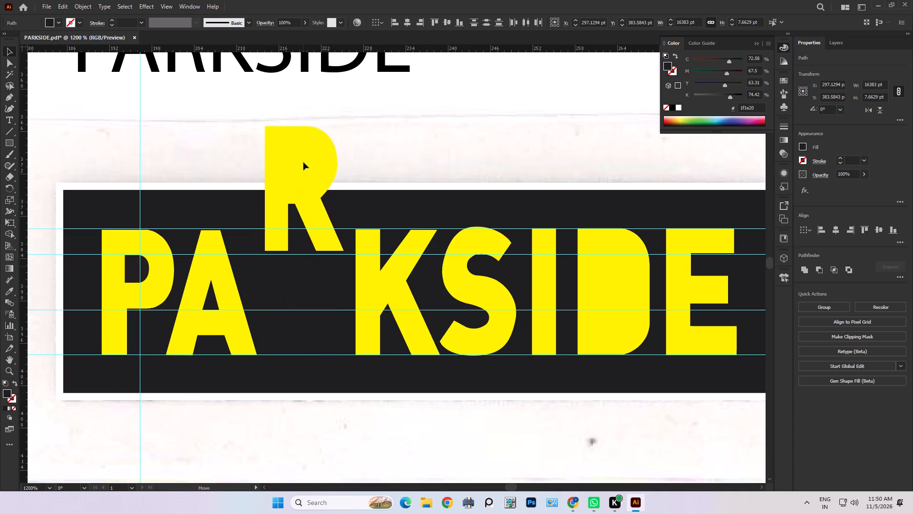
left_click_drag(303, 162, 304, 152)
left_click(292, 281)
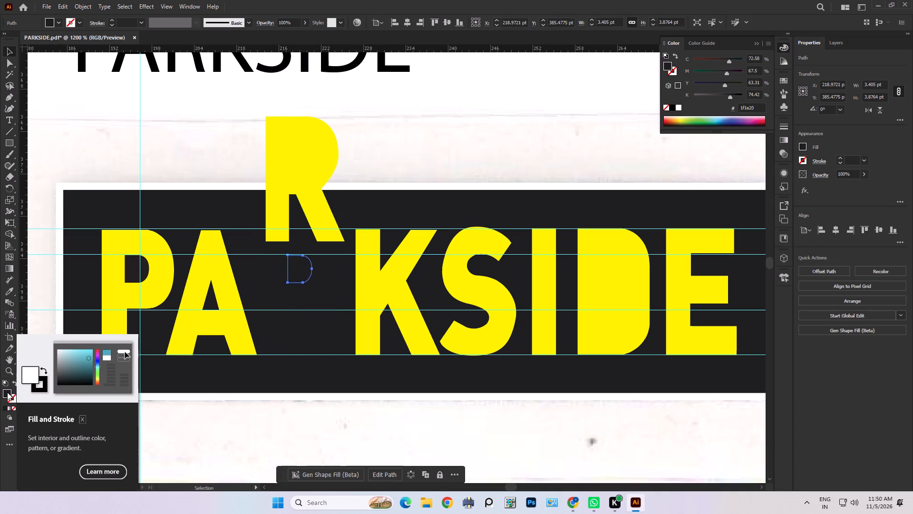
key("ctrl+x")
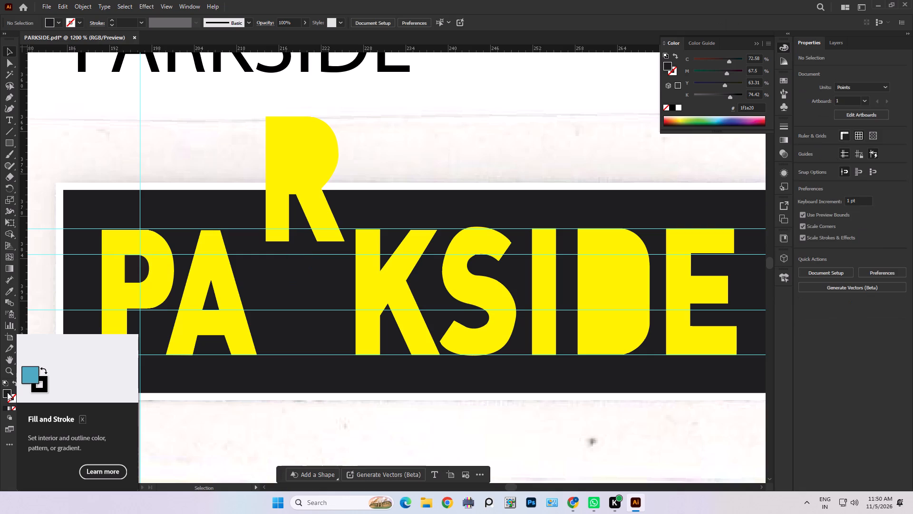
key("ctrl+z")
key("ctrl+z")
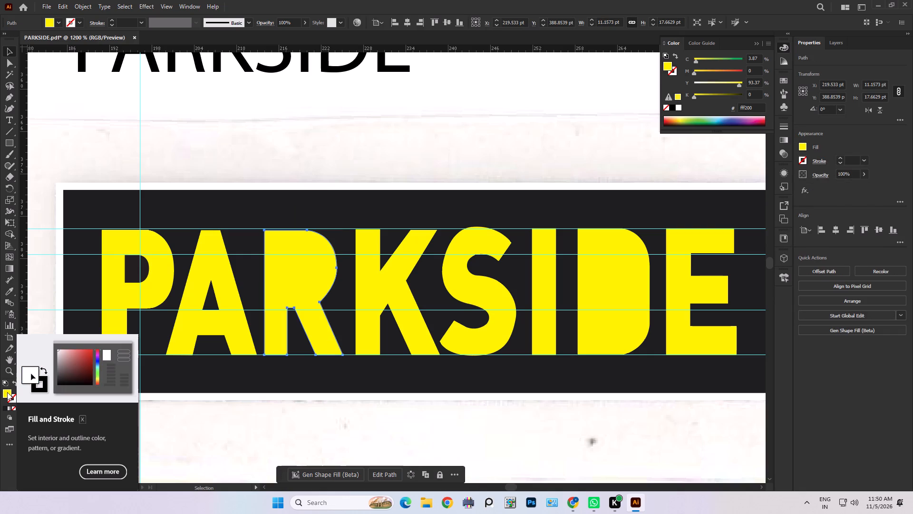
key("ctrl+shift+v")
left_click(386, 138)
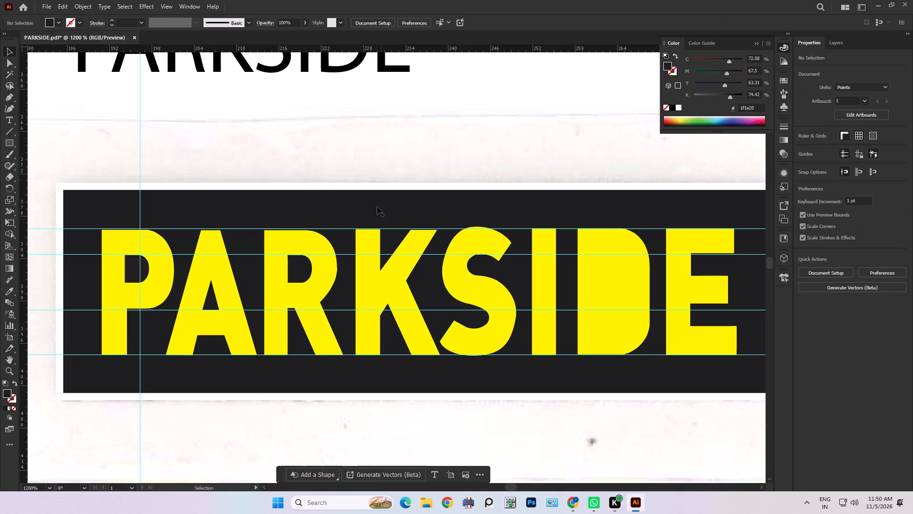
Fill the D's counter with black, setting K to 100 and Y to 0.
middle_click_drag(379, 275, 235, 271)
left_click(473, 288)
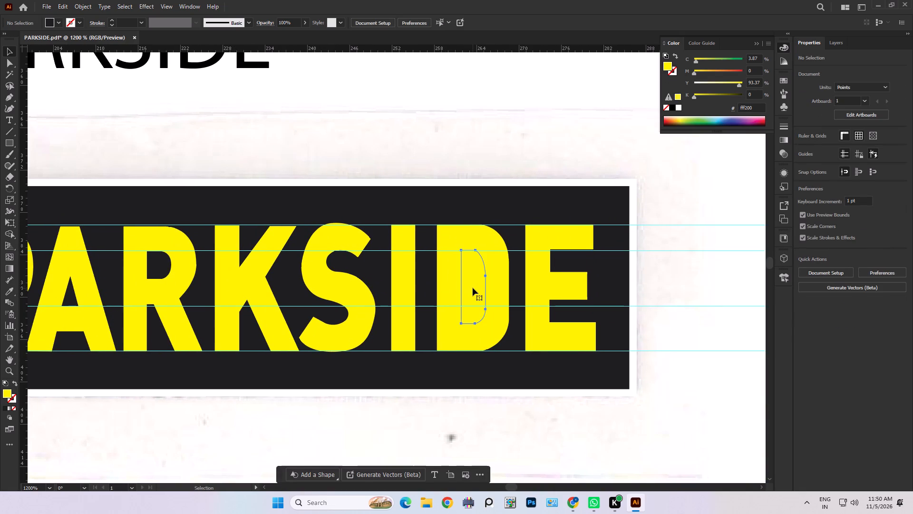
left_click_drag(734, 94, 737, 94)
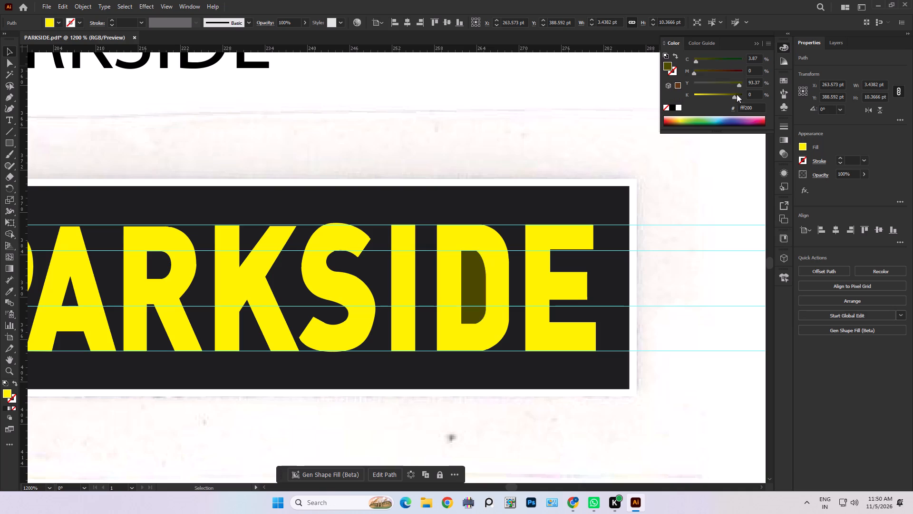
left_click_drag(737, 94, 770, 97)
left_click_drag(739, 83, 655, 81)
left_click(422, 94)
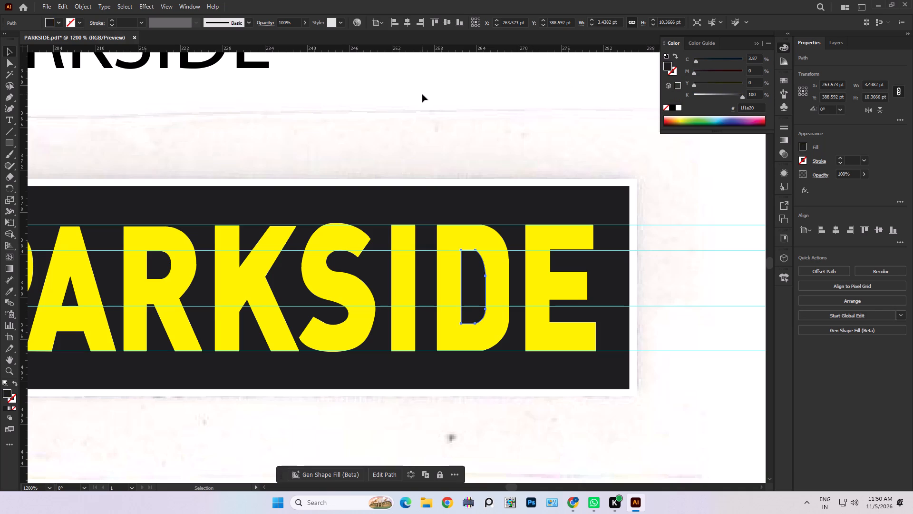
Swap the banner rectangle's fill and stroke, giving it a black outline and a white fill.
scroll(460, 146, "down", 1, "alt")
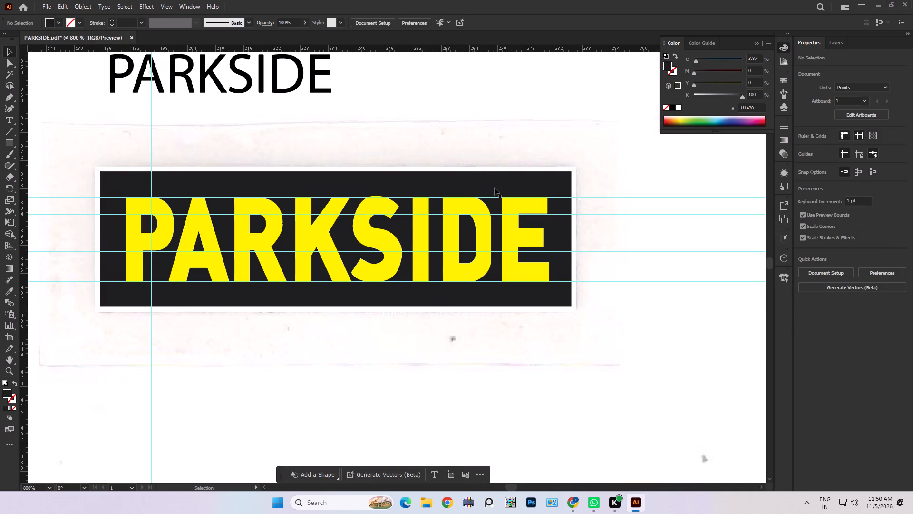
left_click(493, 185)
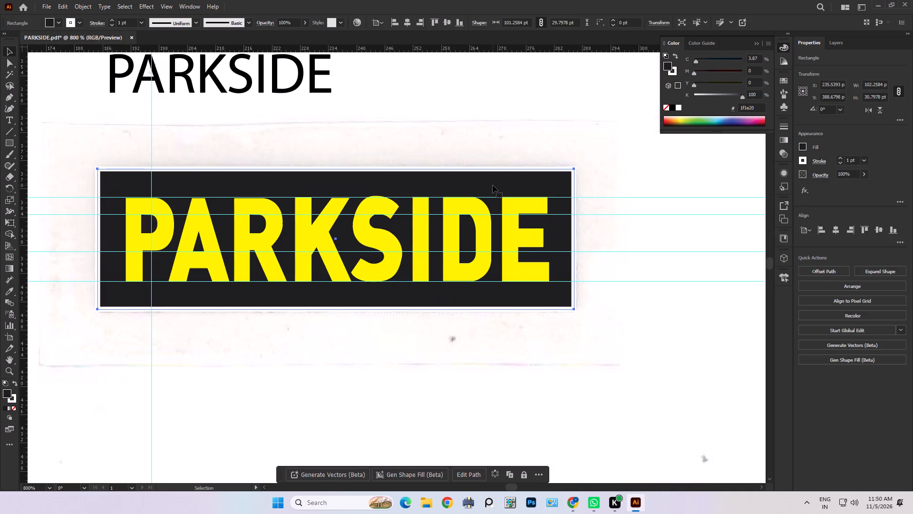
left_click(14, 381)
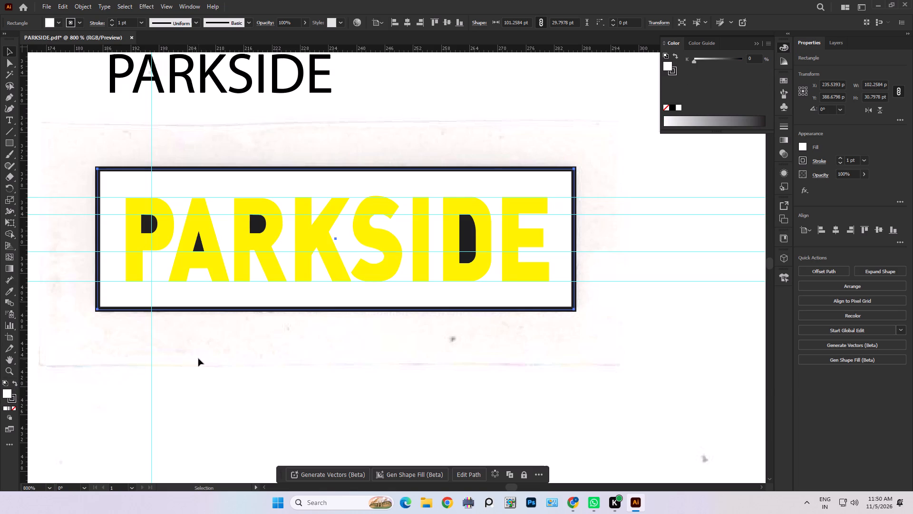
left_click(202, 345)
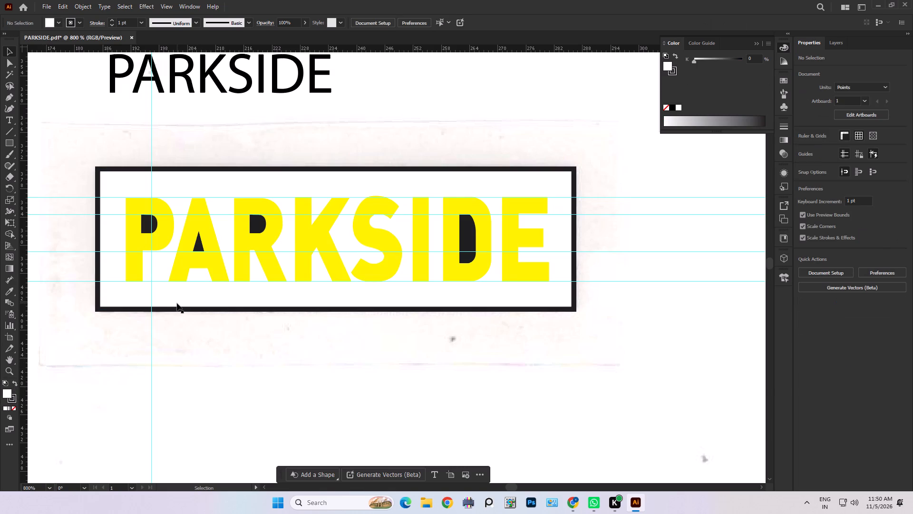
Cut the counters out of the P and the A with Pathfinder Exclude, making each letter a compound path.
left_click(147, 226)
left_click(139, 241, "shift")
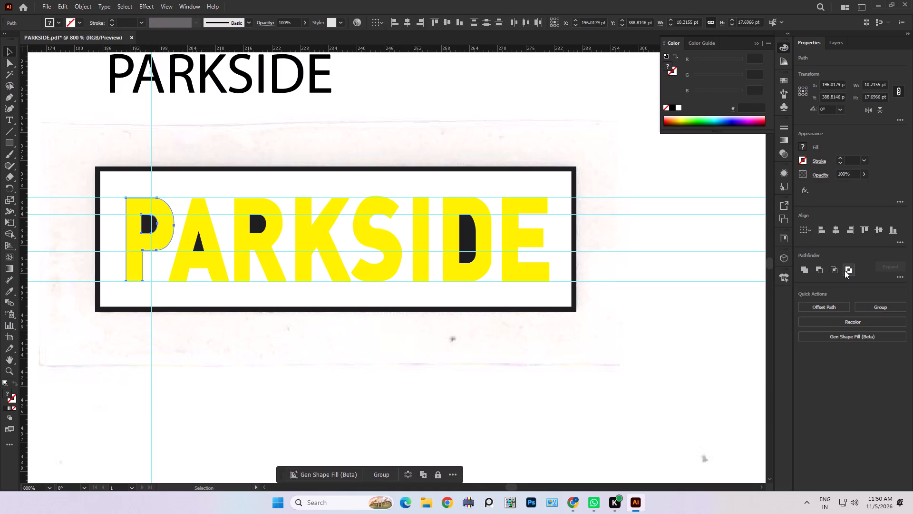
left_click(847, 270)
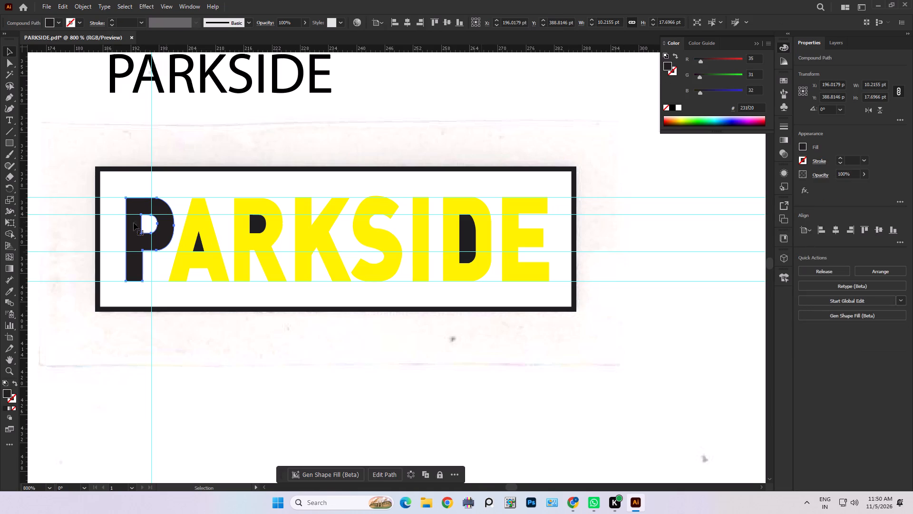
left_click(201, 243)
left_click(204, 220, "shift")
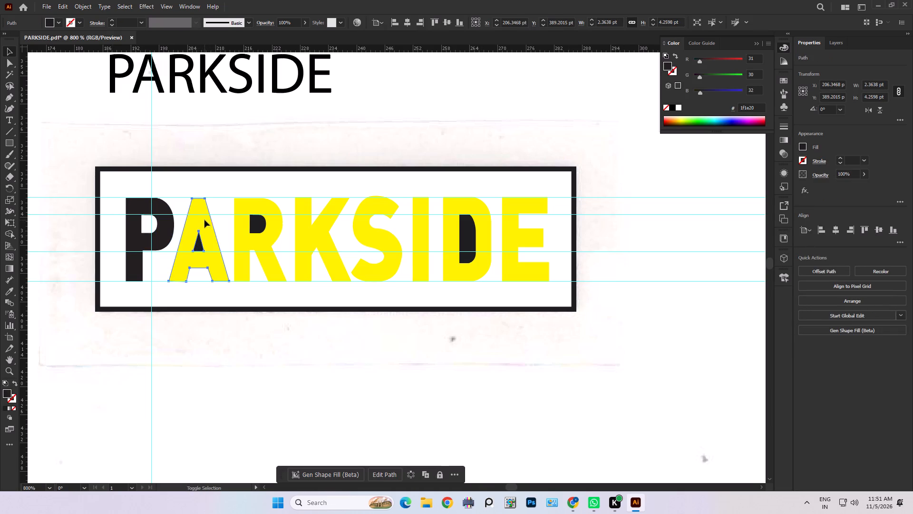
left_click(845, 272)
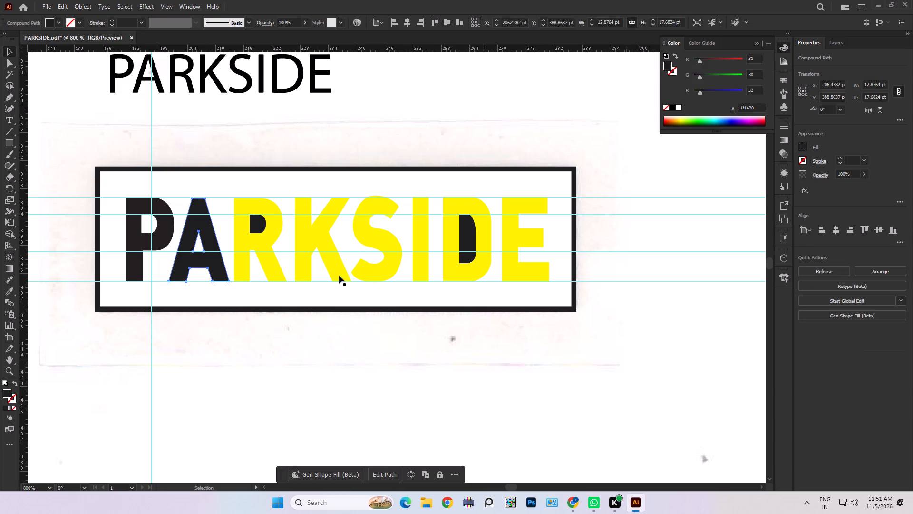
Cut the counter out of the R with Pathfinder Exclude and delete the leftover duplicate counter shape inside it.
left_click(260, 222)
left_click(275, 221, "shift")
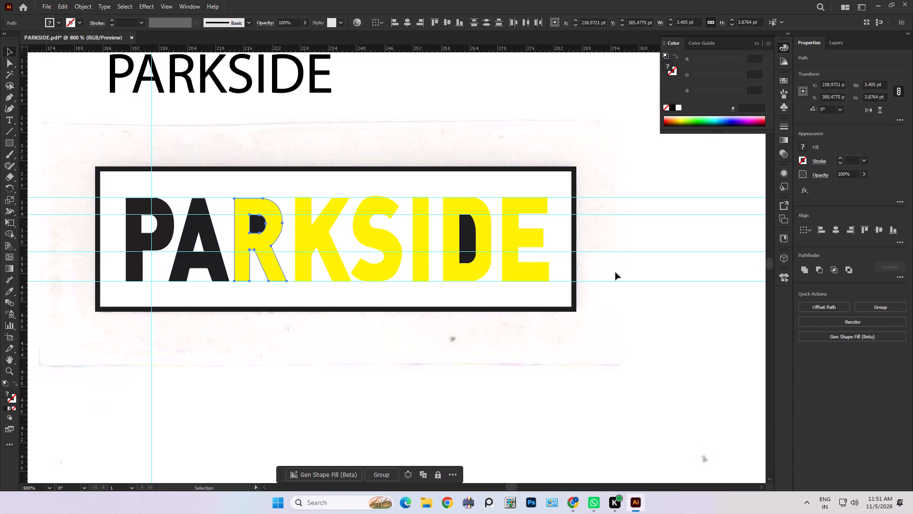
left_click(851, 268)
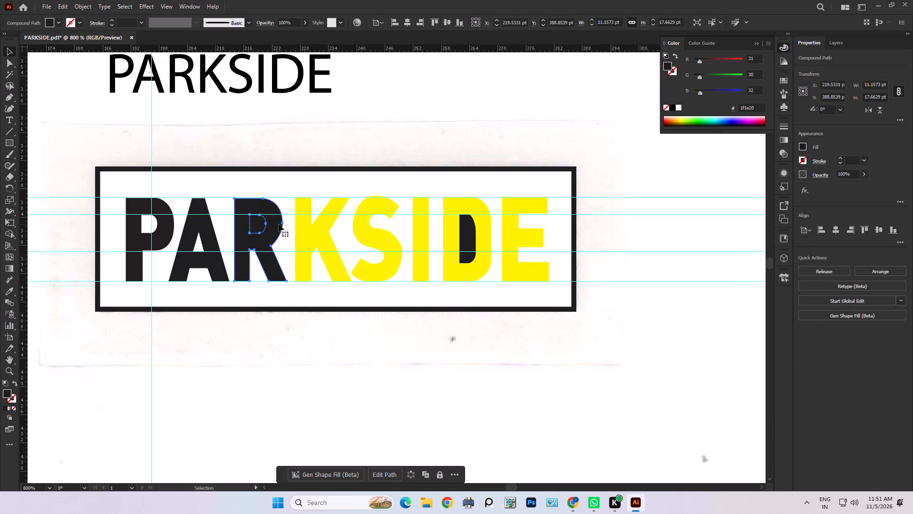
key("ctrl+z")
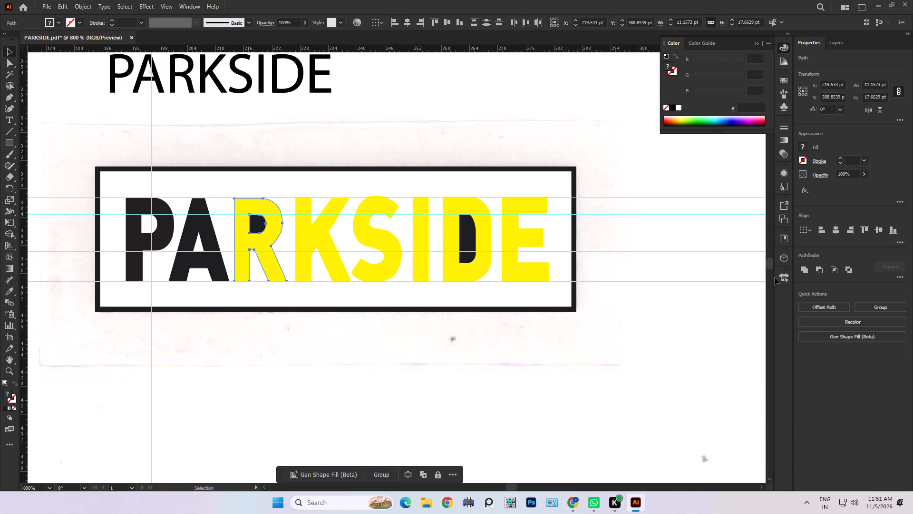
left_click(850, 268)
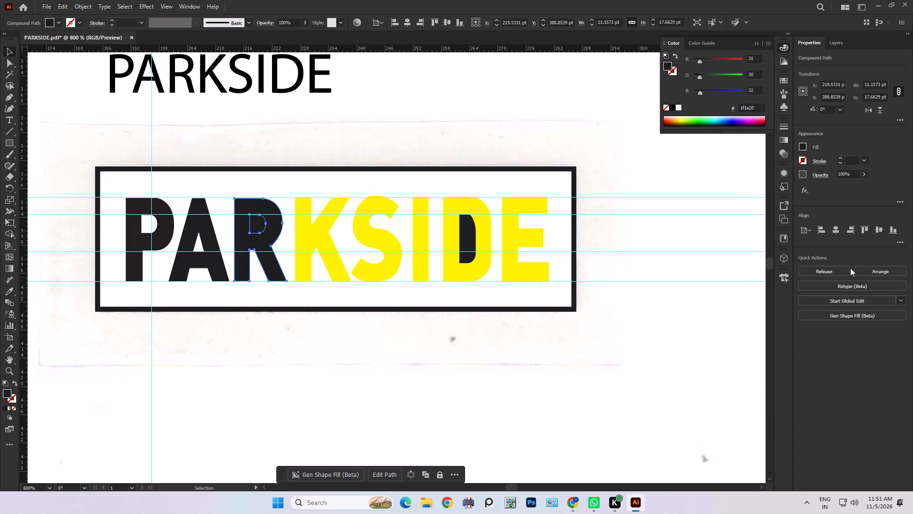
left_click(312, 342)
left_click(254, 226)
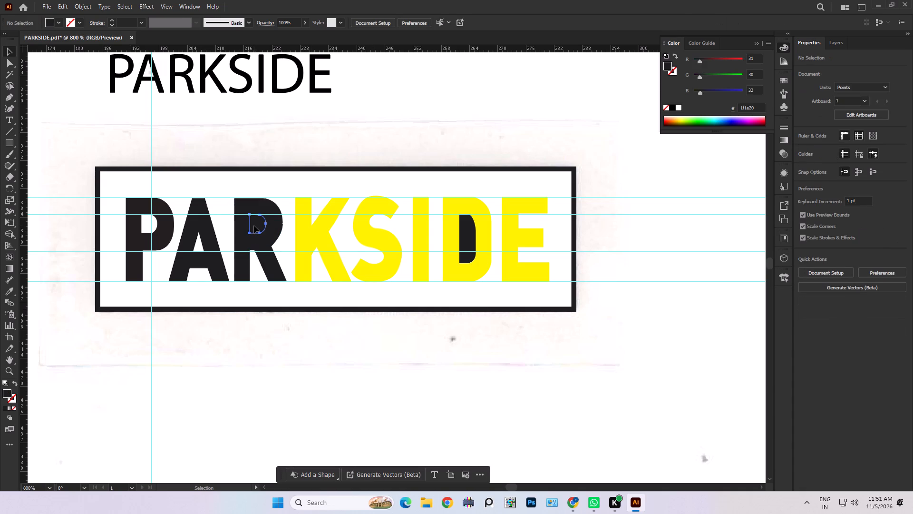
key("Delete")
Cut the counter out of the D with Pathfinder Exclude, making the letter a compound path.
left_click(466, 244)
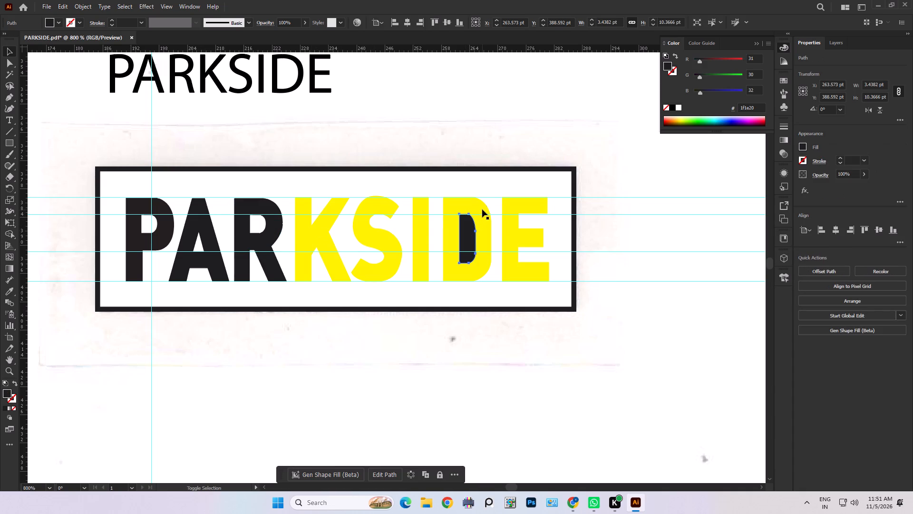
left_click(482, 209, "shift")
left_click(849, 266)
left_click(509, 367)
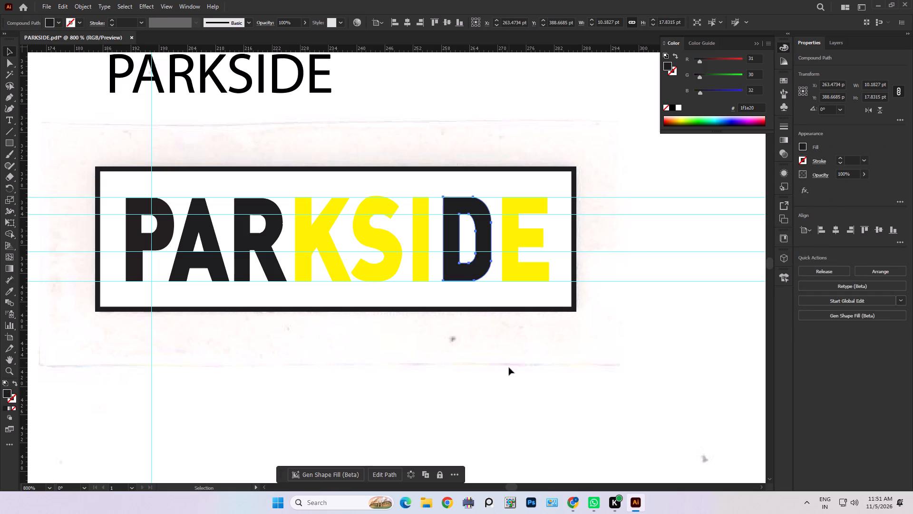
Recolor the black P, A, R and D yellow (#fff200) by sampling the S with the Eyedropper.
left_click(507, 234)
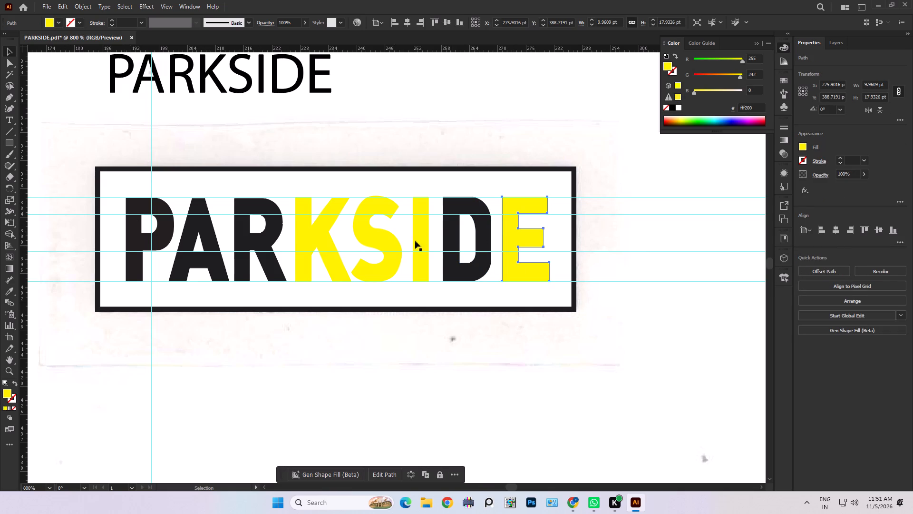
left_click(464, 276)
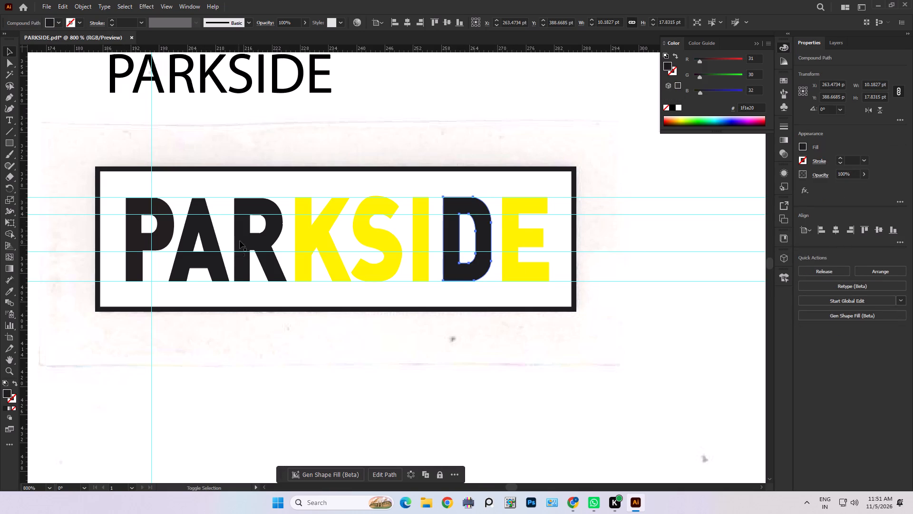
left_click(242, 237, "shift")
left_click(206, 233, "shift")
left_click(172, 218, "shift")
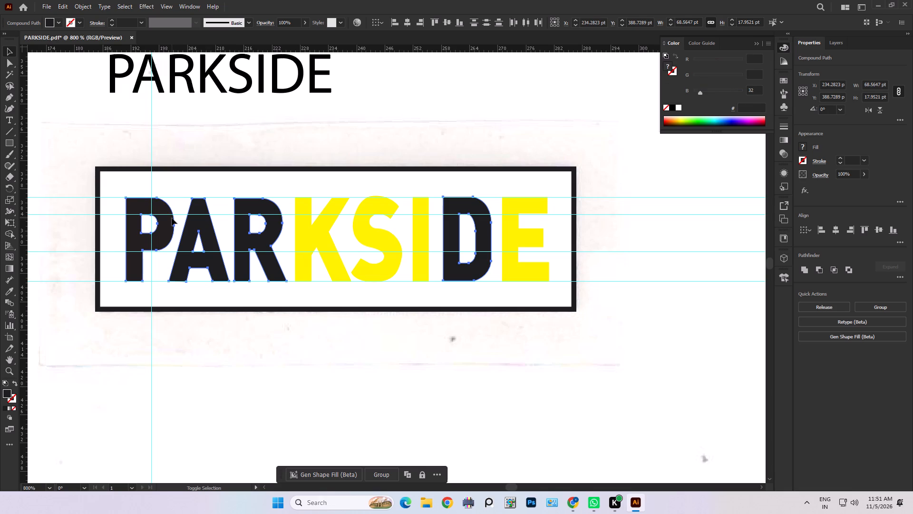
key("i")
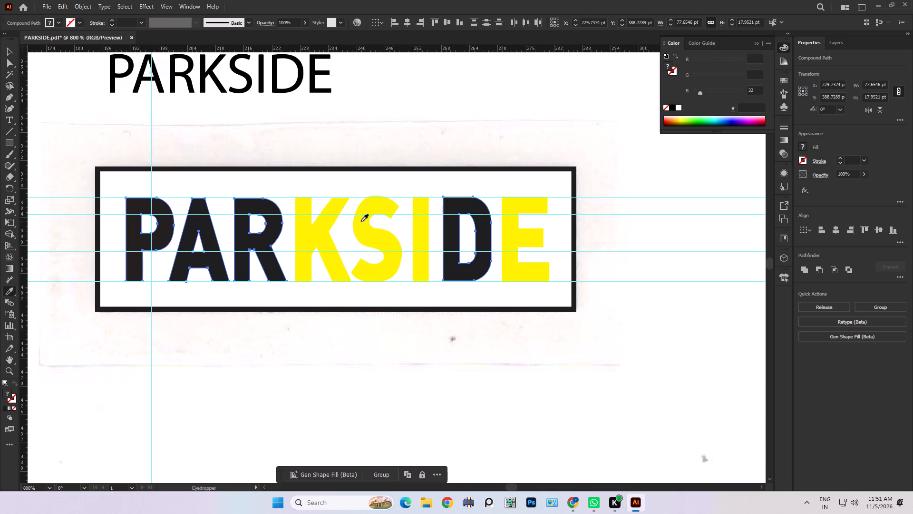
left_click(361, 221)
left_click(12, 53)
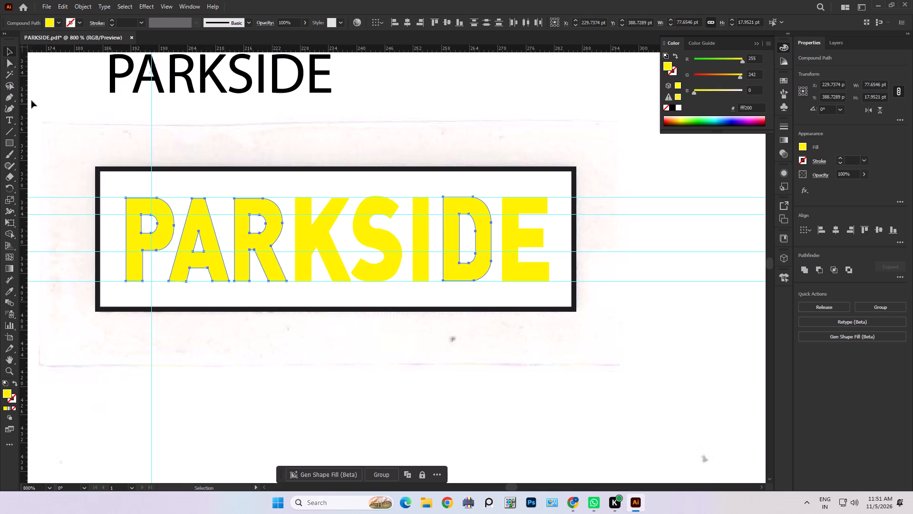
left_click(37, 108)
Swap the banner rectangle's fill and stroke to give it a black fill, and set its stroke to none.
left_click(113, 169)
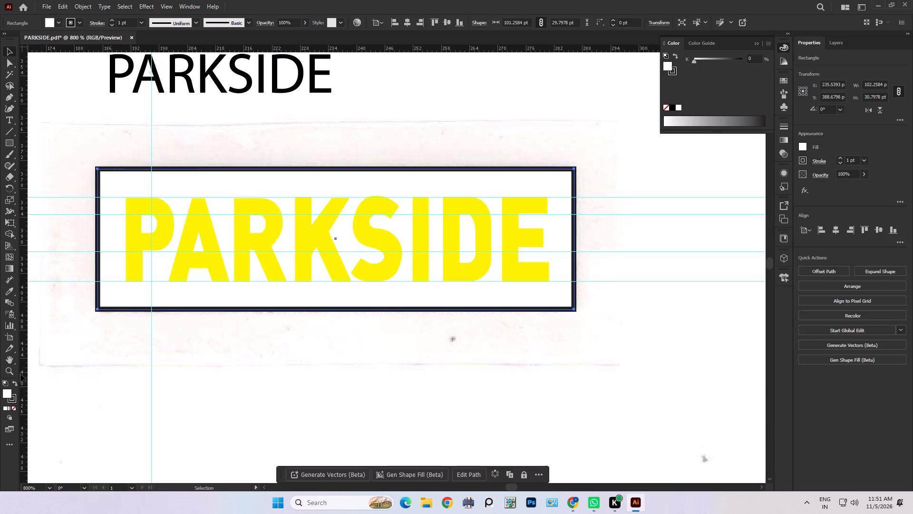
left_click(15, 382)
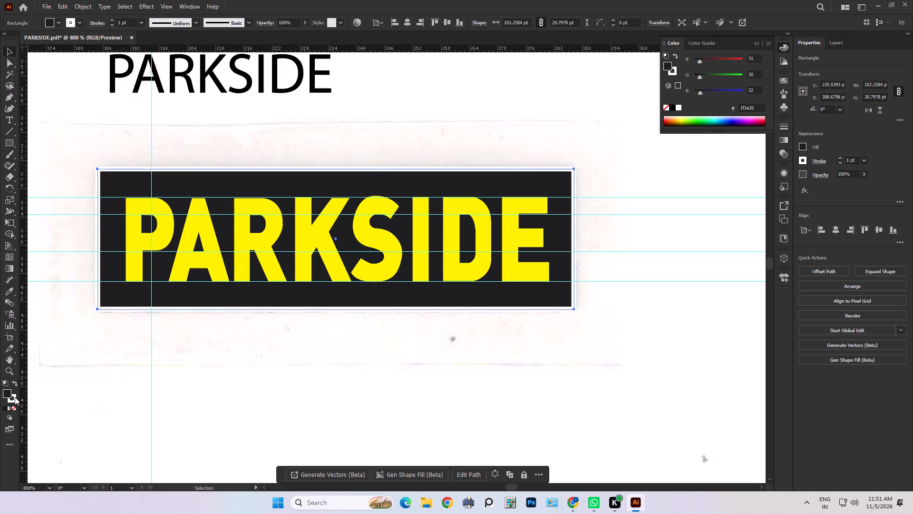
left_click(14, 397)
left_click(14, 408)
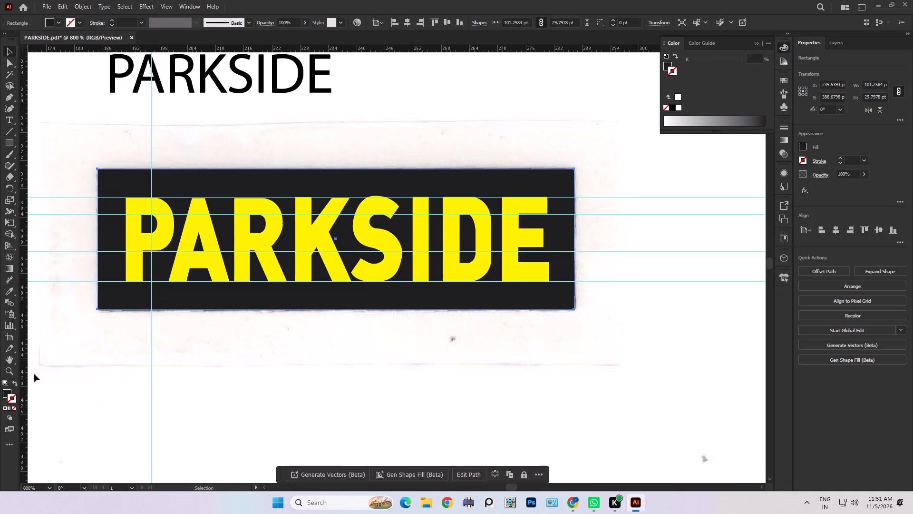
left_click(92, 348)
Move the whole vector banner with its letters straight down about 31 pt, just below the scanned logo.
left_click_drag(72, 135, 682, 403)
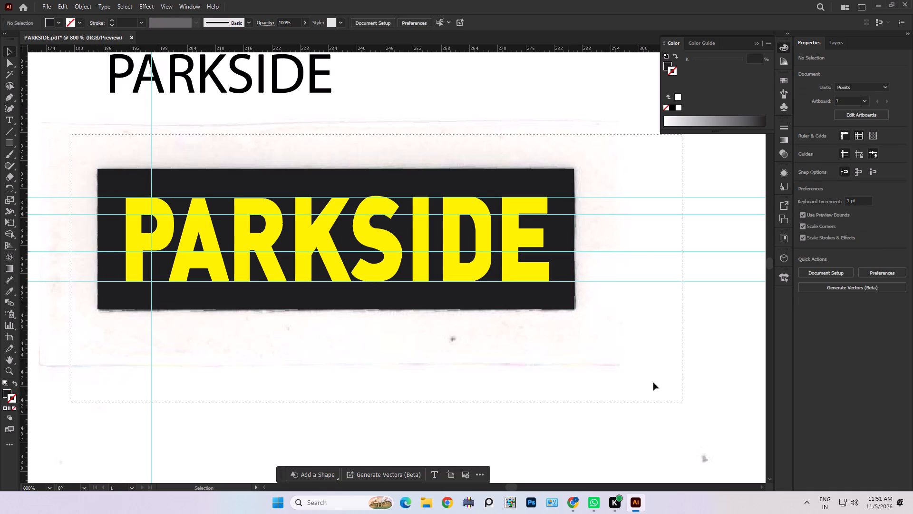
left_click_drag(418, 269, 418, 413)
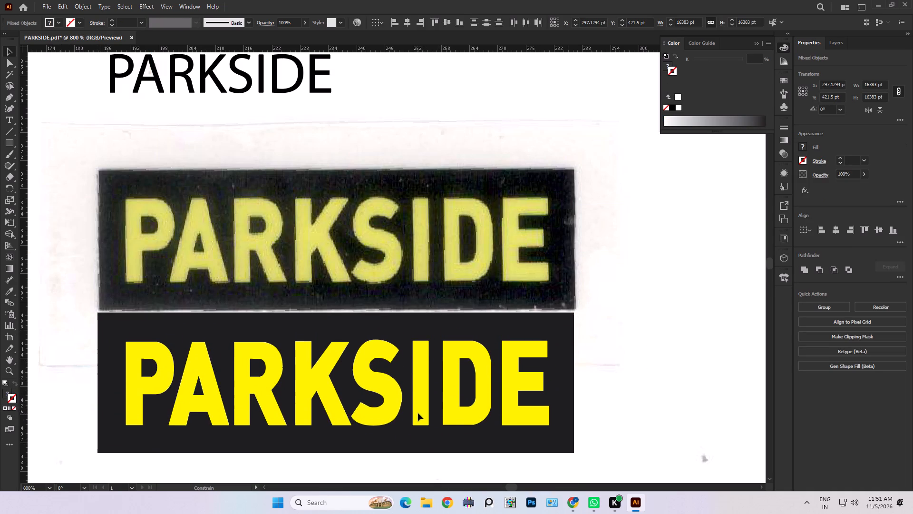
left_click_drag(418, 413, 418, 415)
left_click(635, 375, "shift")
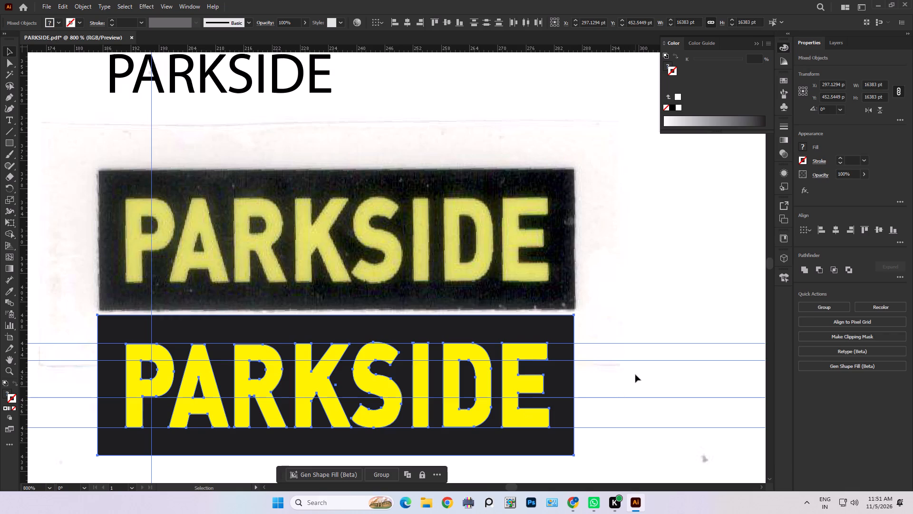
left_click(635, 375)
Delete the horizontal guides crossing the vector banner and the remaining vertical guide.
left_click_drag(622, 293, 669, 465)
key("Delete")
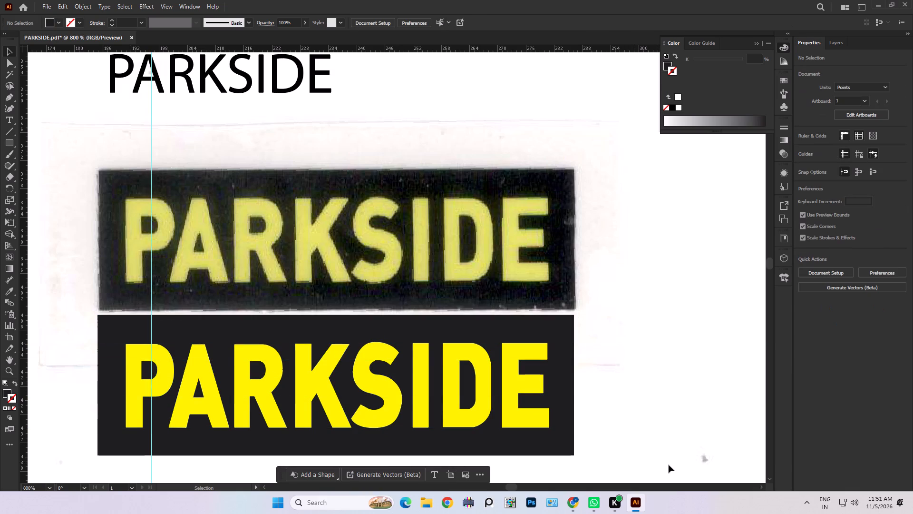
left_click_drag(140, 150, 221, 152)
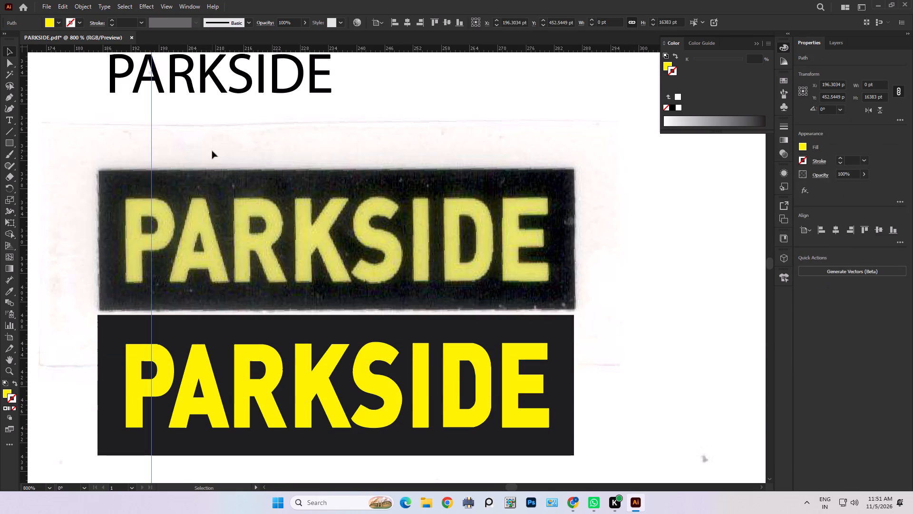
key("Delete")
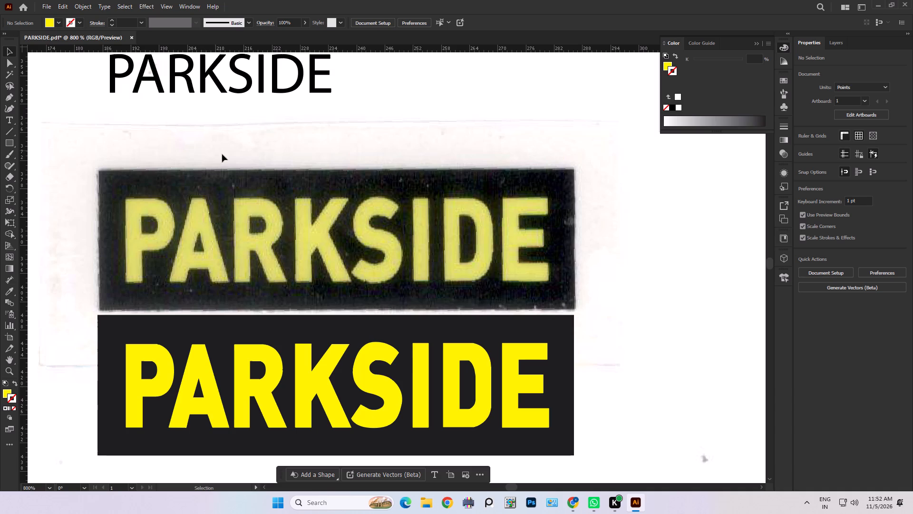
Delete the thin black PARKSIDE text above the scanned logo.
left_click(370, 102)
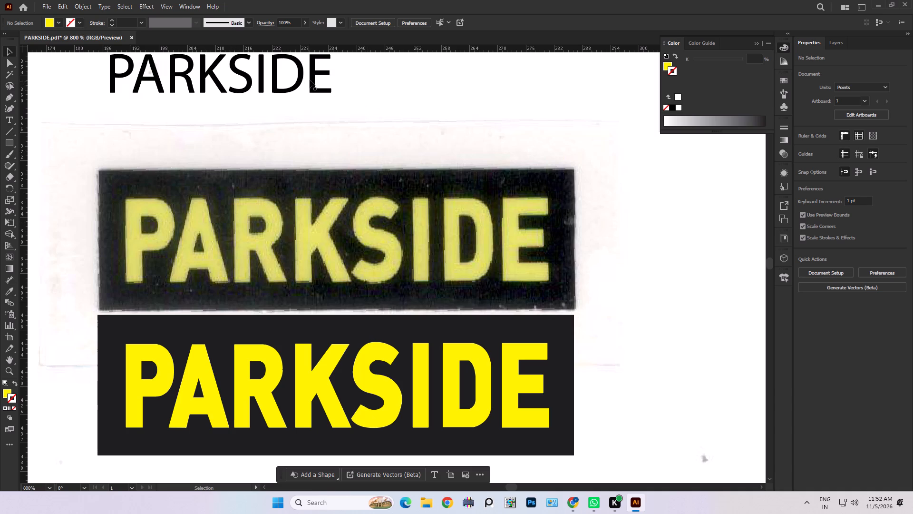
left_click(314, 79)
key("Delete")
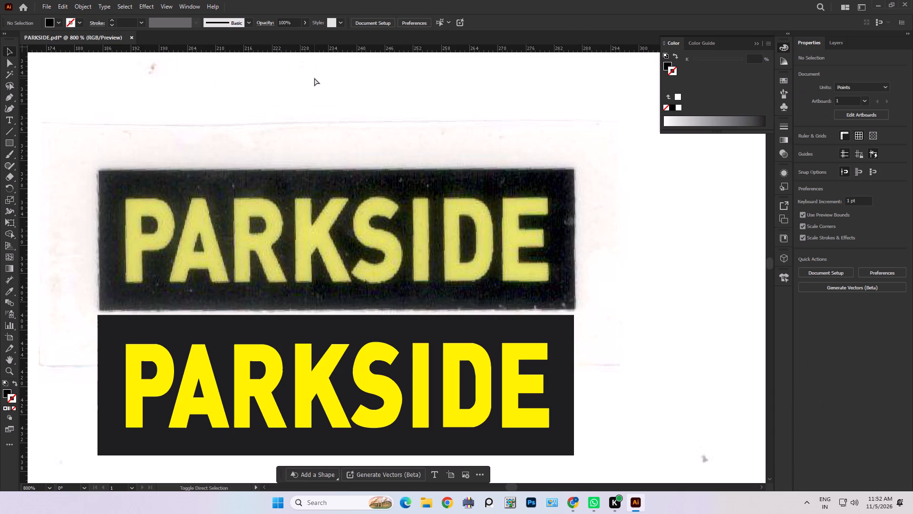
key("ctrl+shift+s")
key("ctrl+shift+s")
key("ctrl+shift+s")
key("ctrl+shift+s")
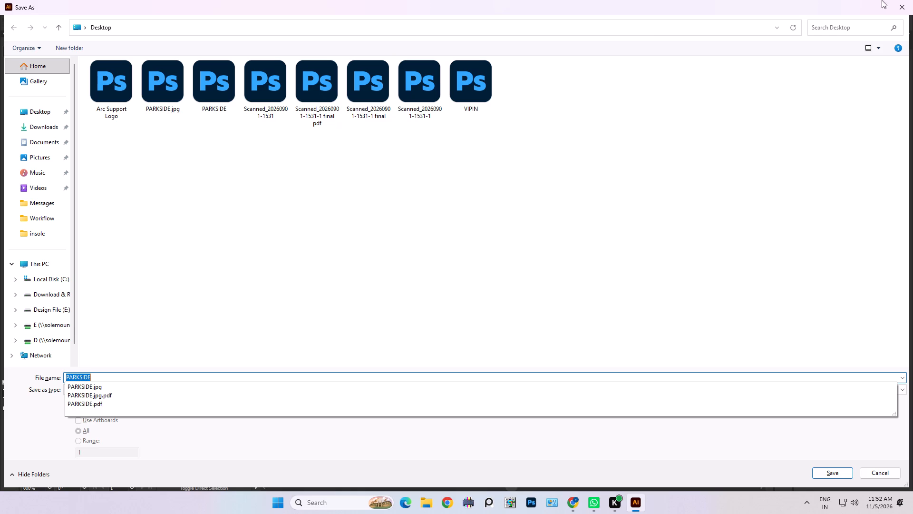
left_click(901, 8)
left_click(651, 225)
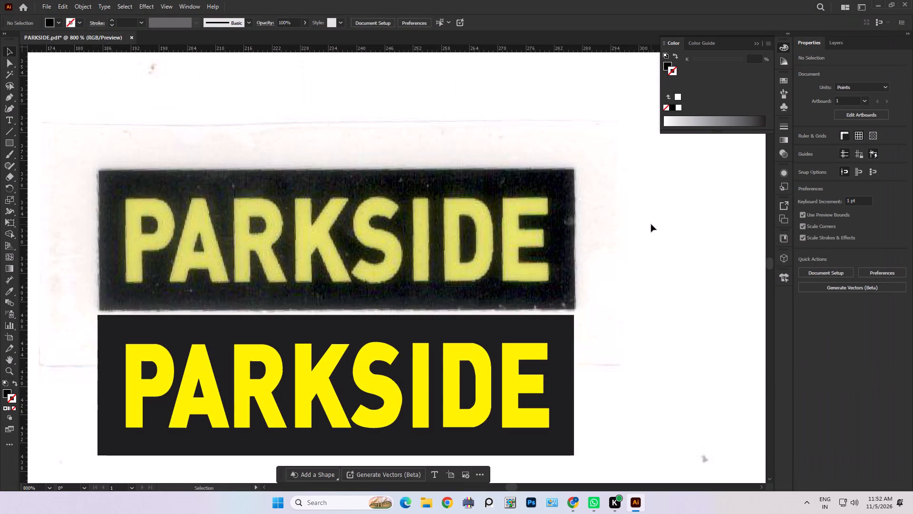
Save the document as the Adobe PDF PARKSIDE on Elements (G:), replacing the existing file and using the Illustrator Default preset.
key("ctrl+shift+s")
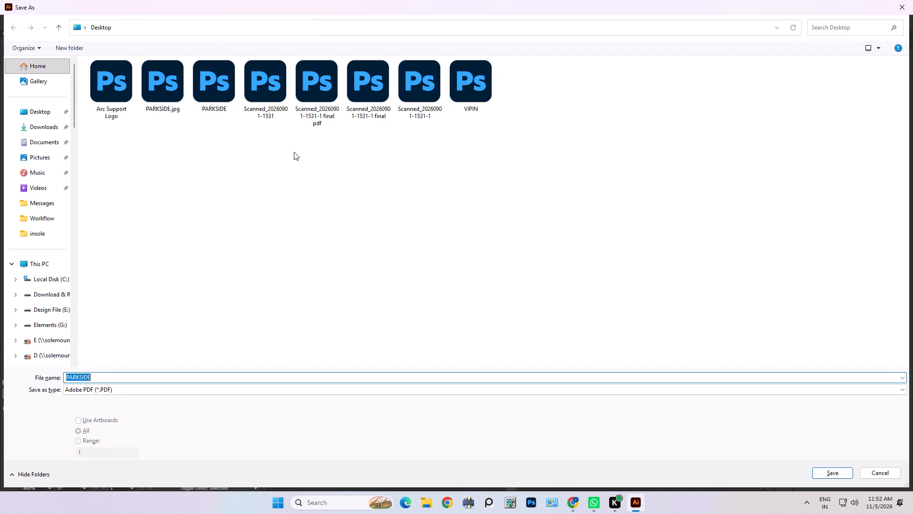
left_click(39, 268)
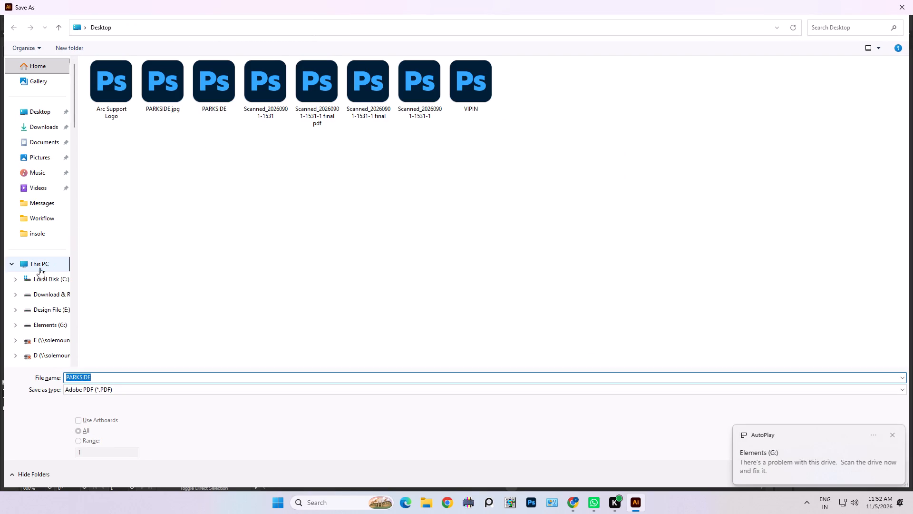
double_click(513, 92)
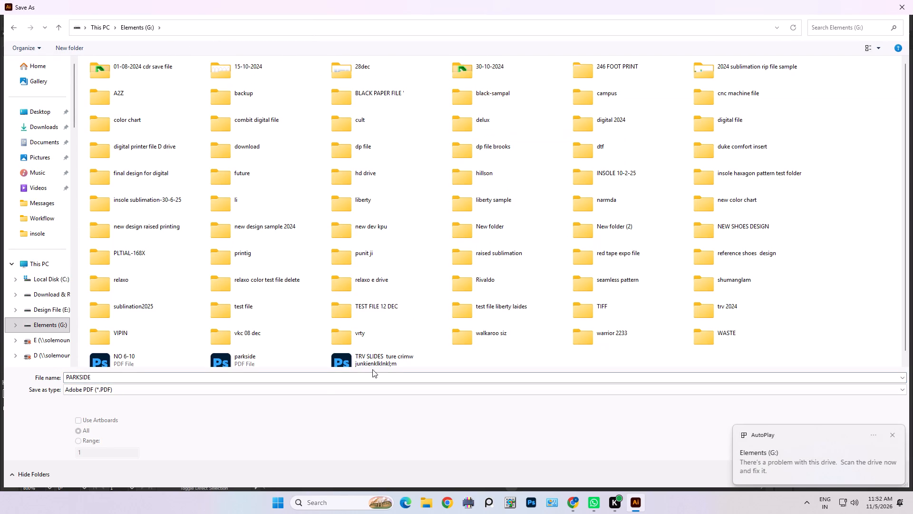
left_click(893, 433)
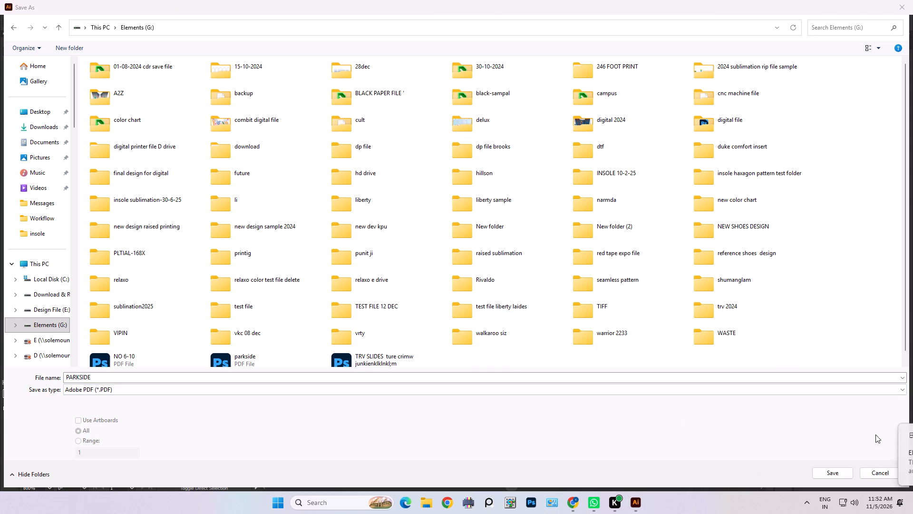
left_click(828, 467)
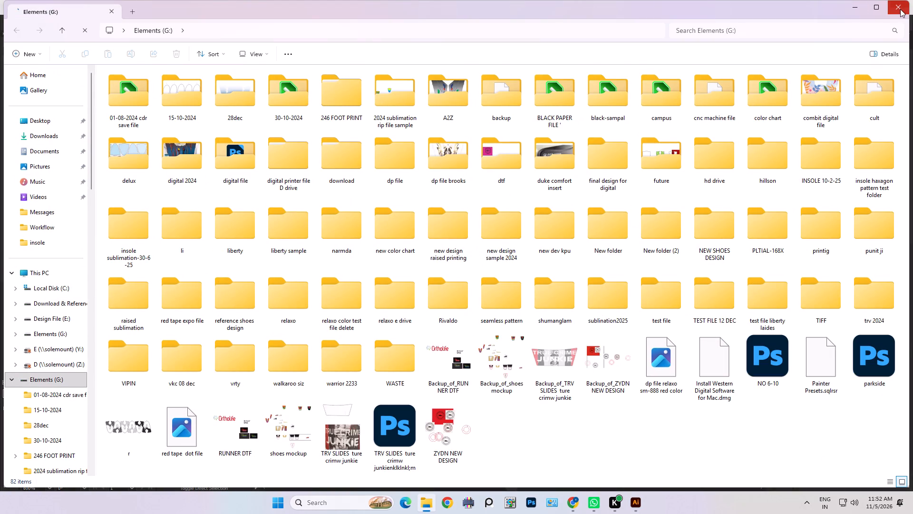
left_click(900, 9)
left_click(823, 472)
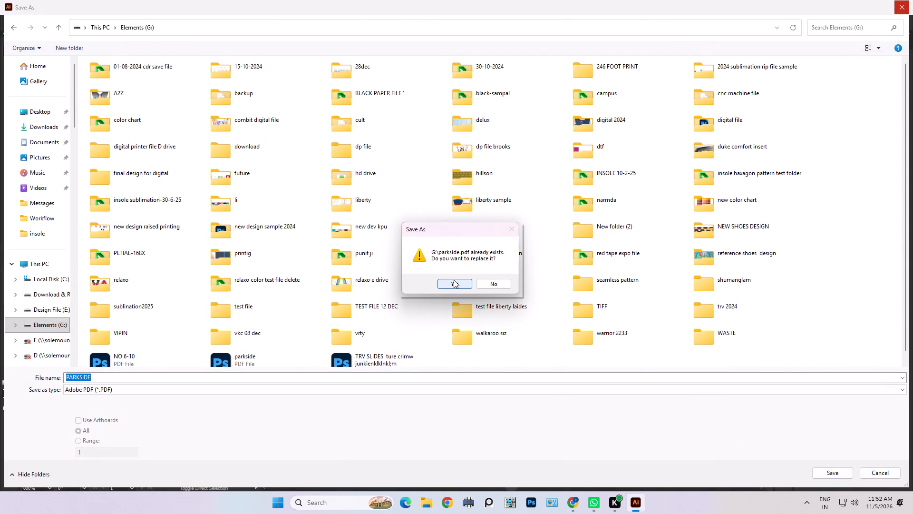
left_click(454, 280)
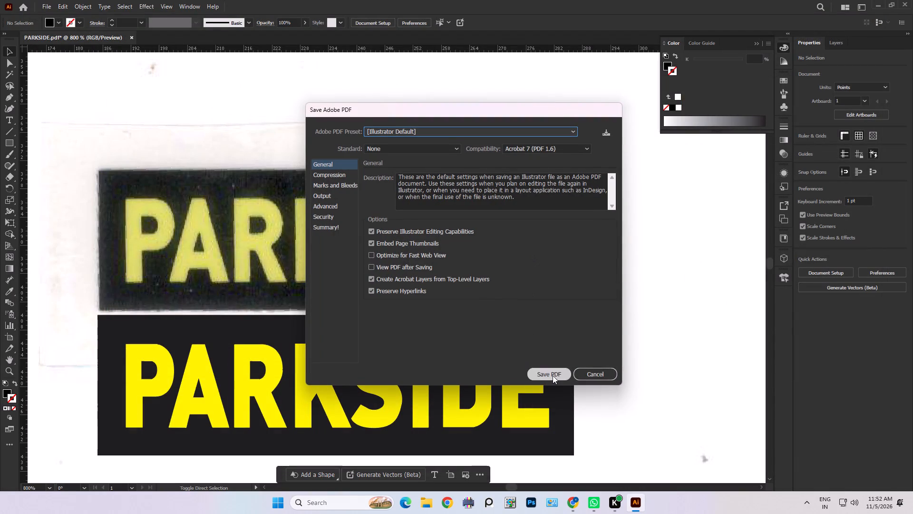
left_click(553, 376)
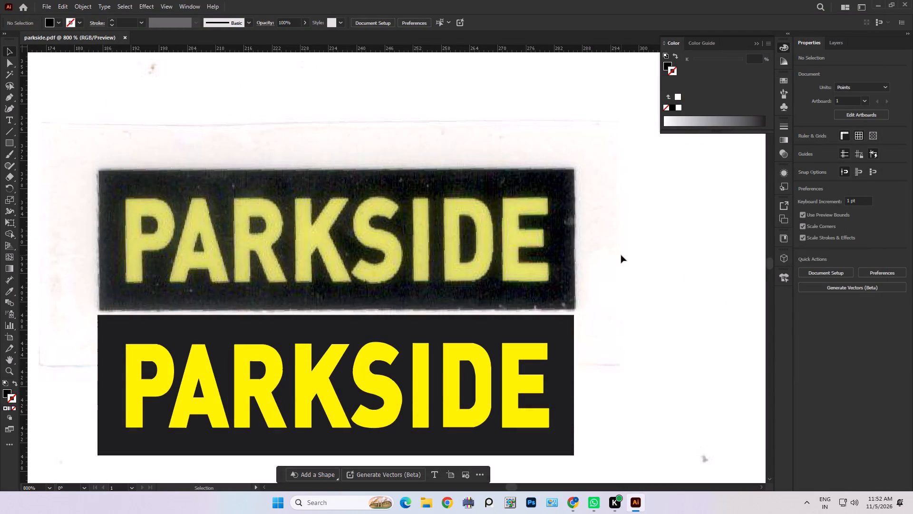
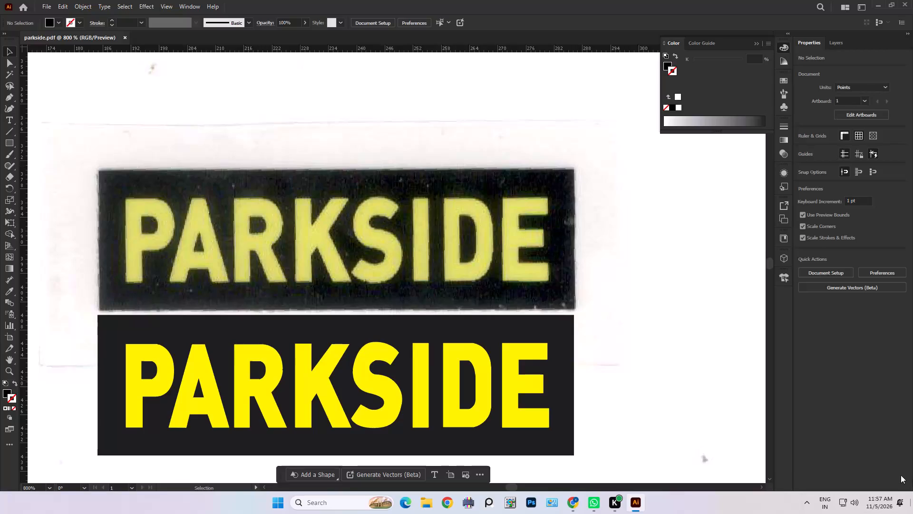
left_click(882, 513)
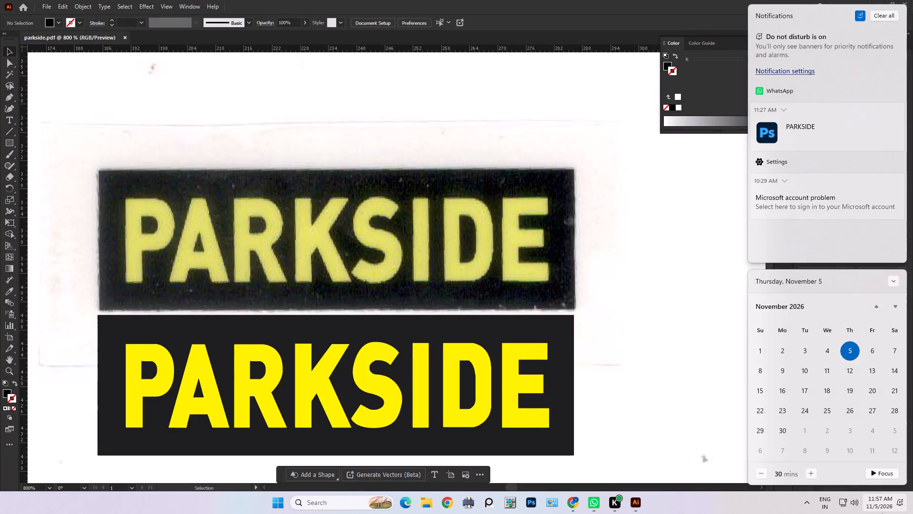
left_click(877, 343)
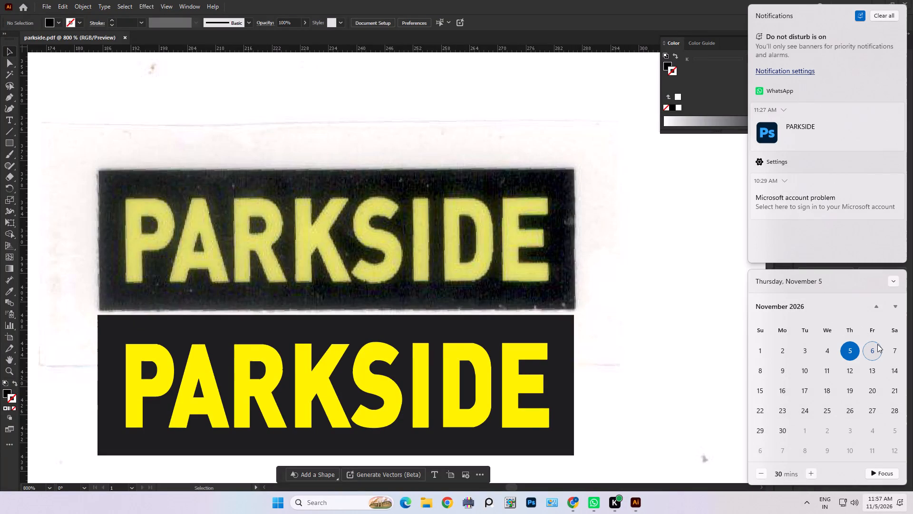
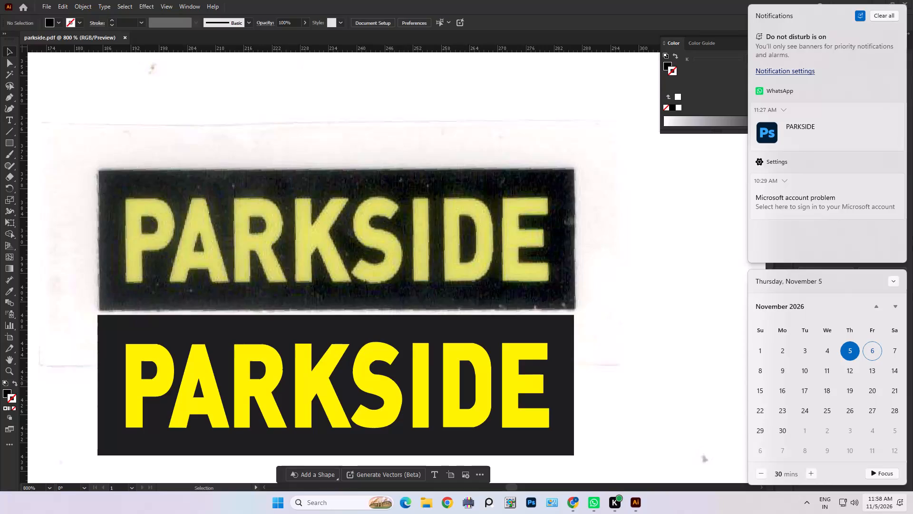
Change the document units from points to millimeters.
left_click(701, 163)
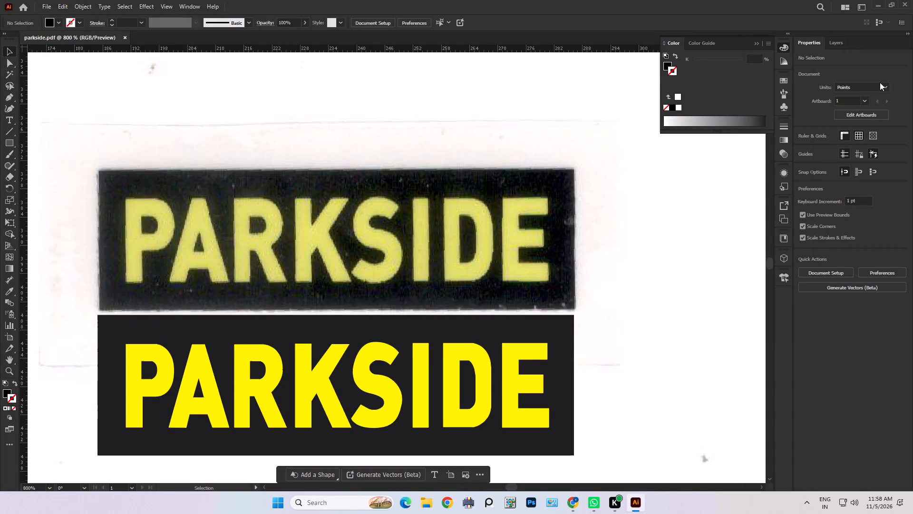
left_click(879, 84)
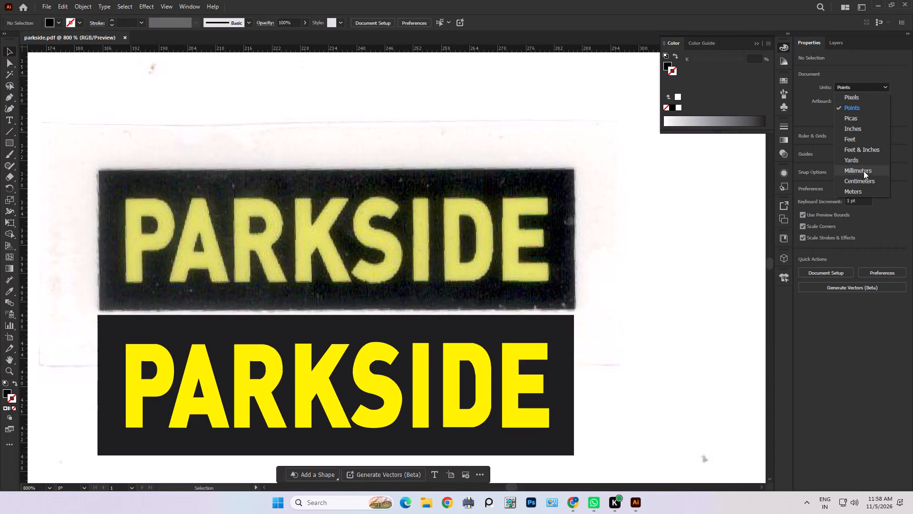
left_click(864, 172)
Select the whole vector banner with its letters to check its width and height in millimeters.
middle_click_drag(534, 329, 564, 246)
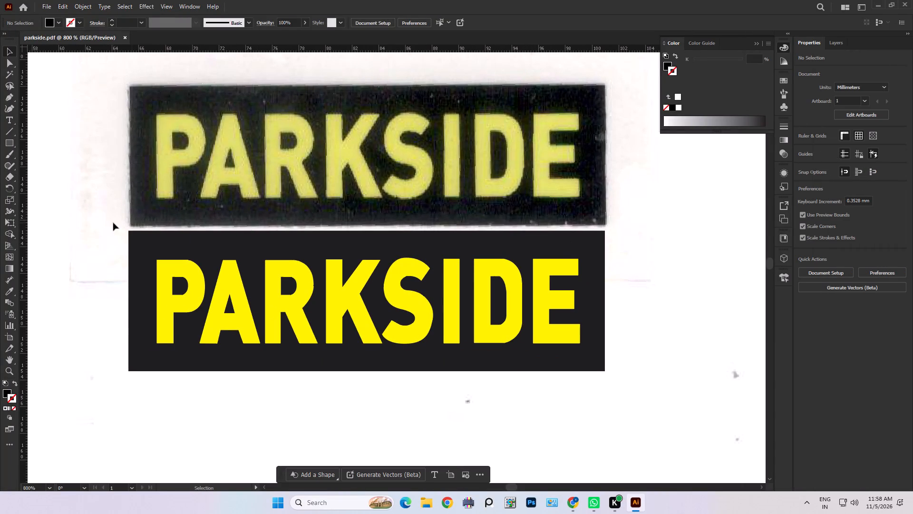
left_click_drag(102, 223, 706, 429)
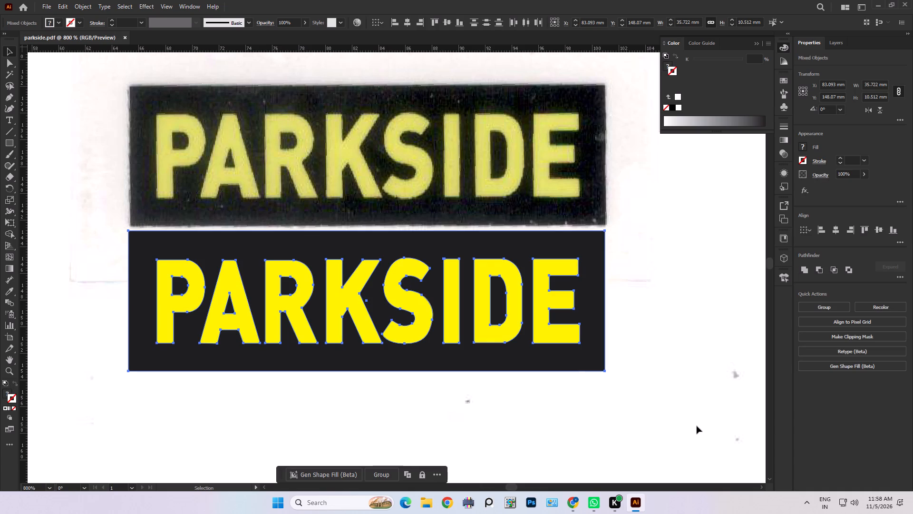
left_click(657, 308)
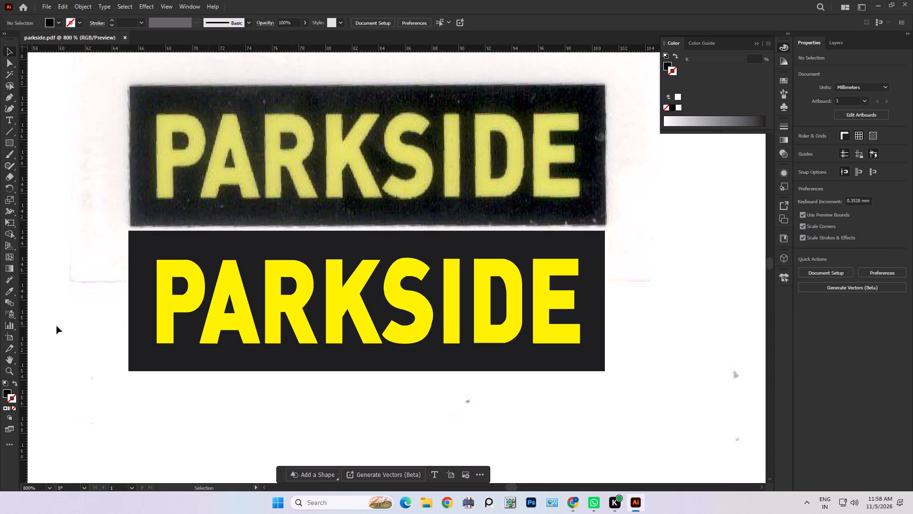
left_click_drag(100, 228, 727, 422)
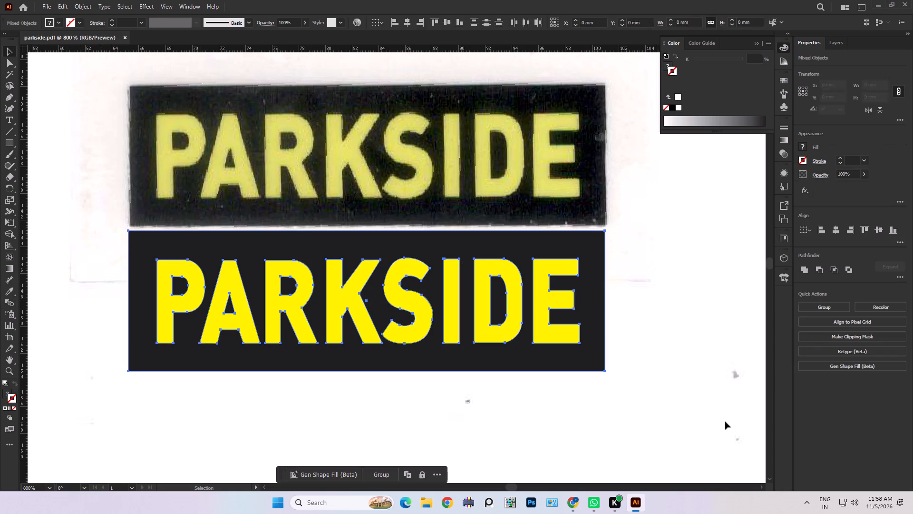
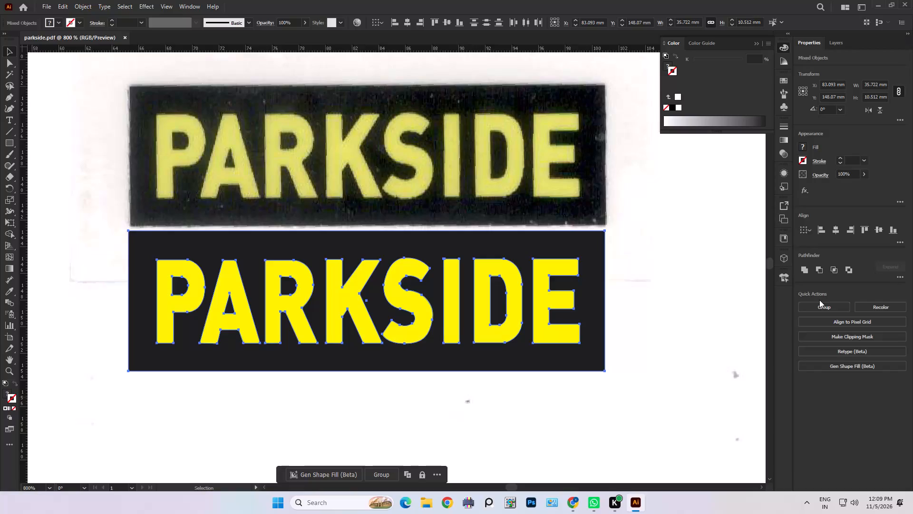
Switch to the Windows search and look up an entry beginning with "w".
key("w")
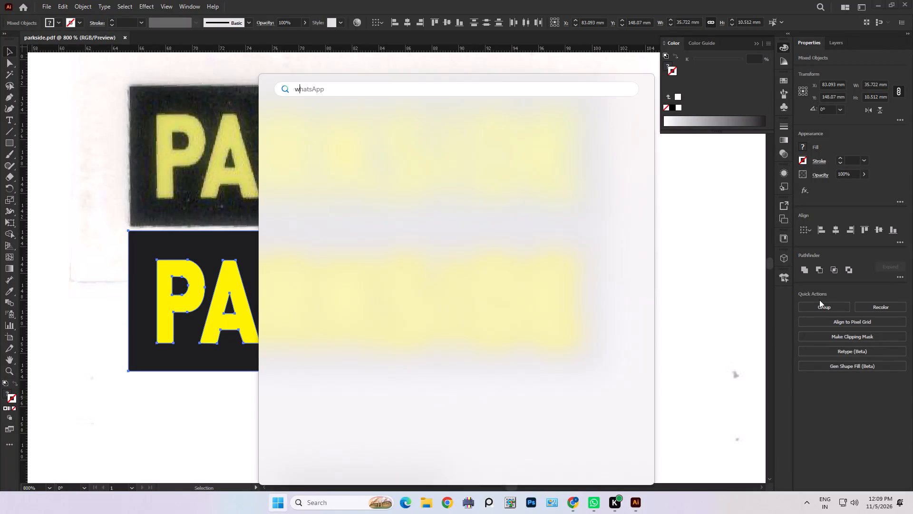